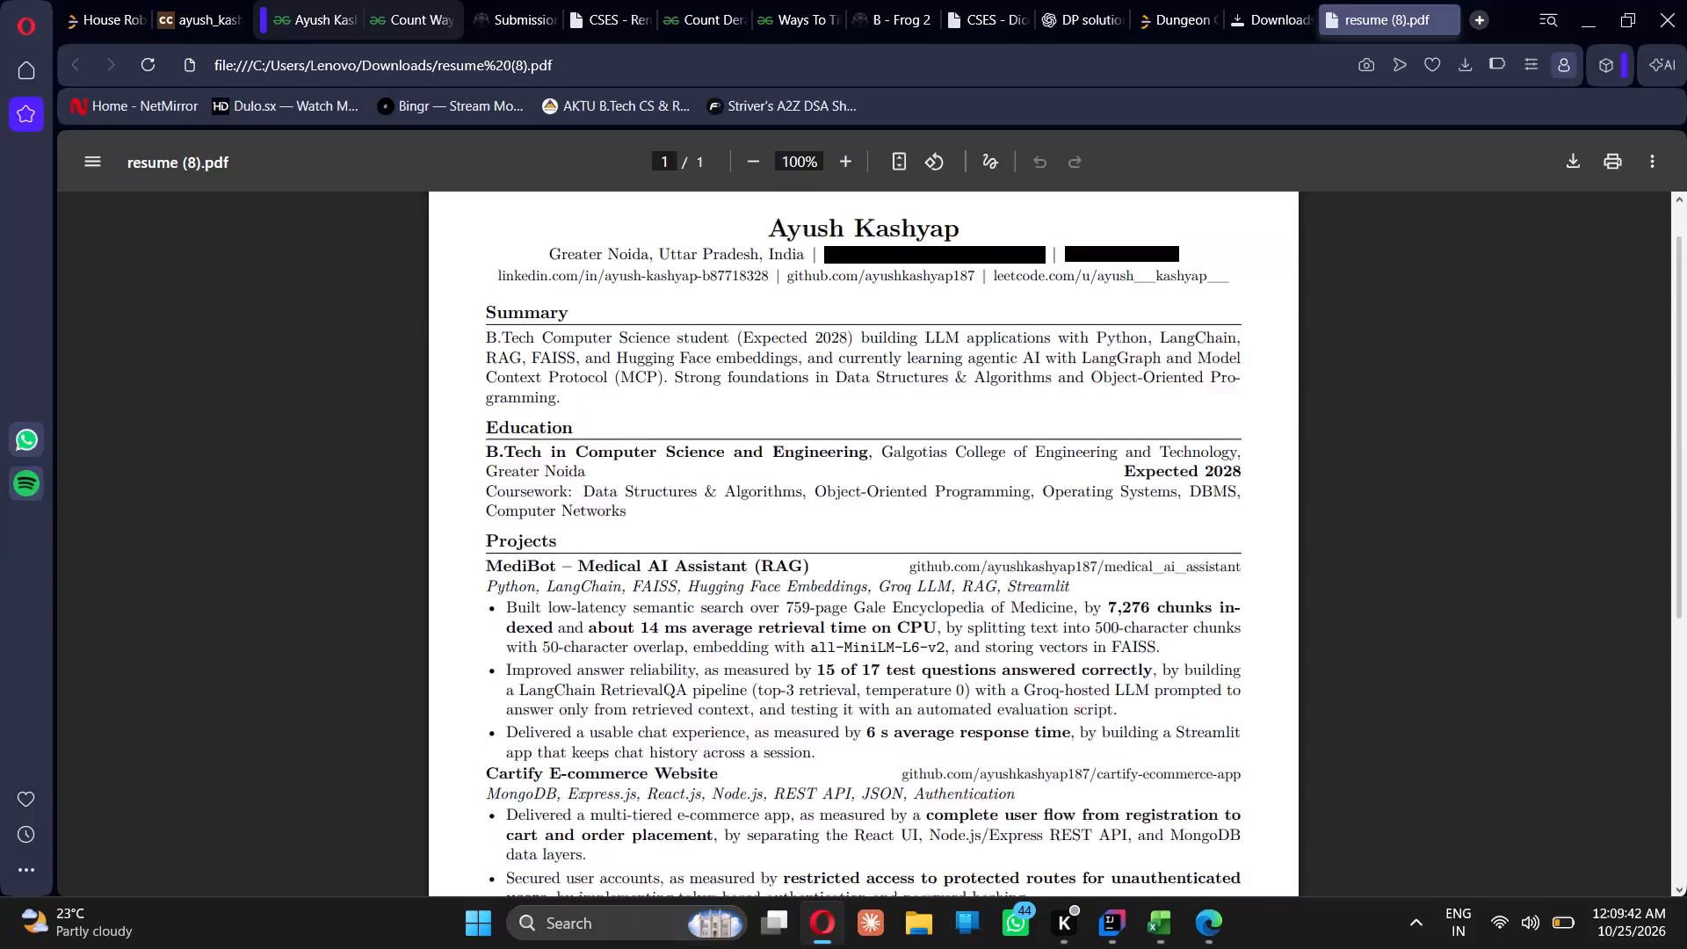
# Open the resume (7) PDF from the Downloads folder for a brief look at that version.
pyautogui.scroll(-1, 1008, 347)
pyautogui.scroll(1, 1008, 347)
pyautogui.scroll(-1, 1008, 347)
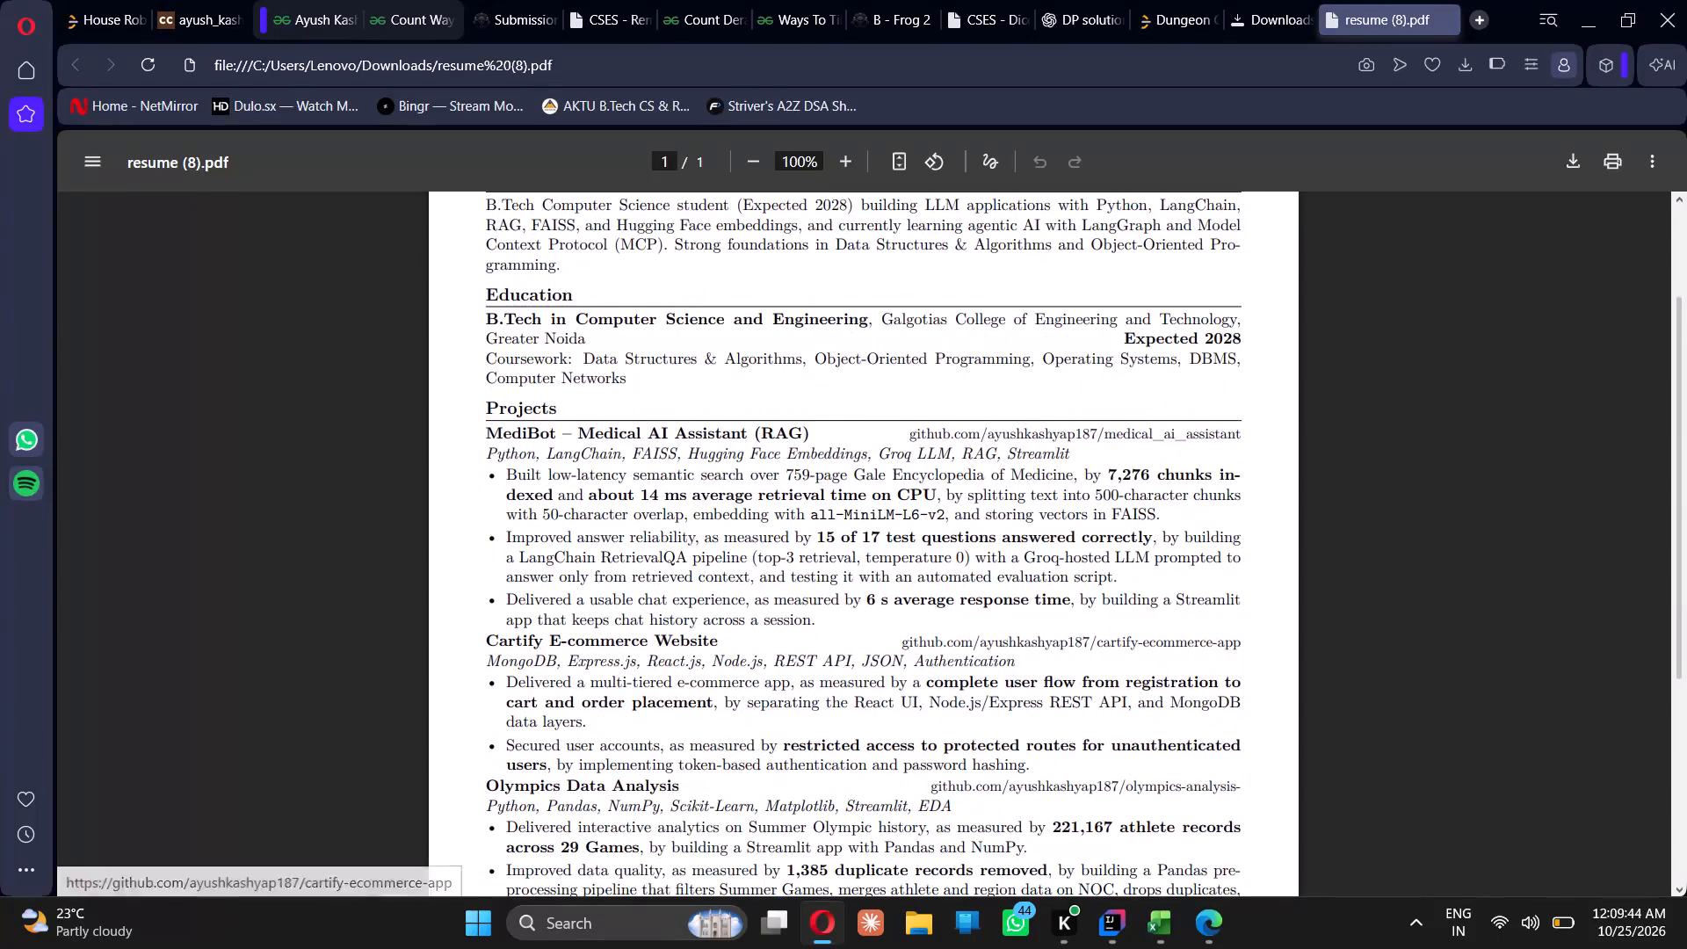
pyautogui.doubleClick(45, 271)
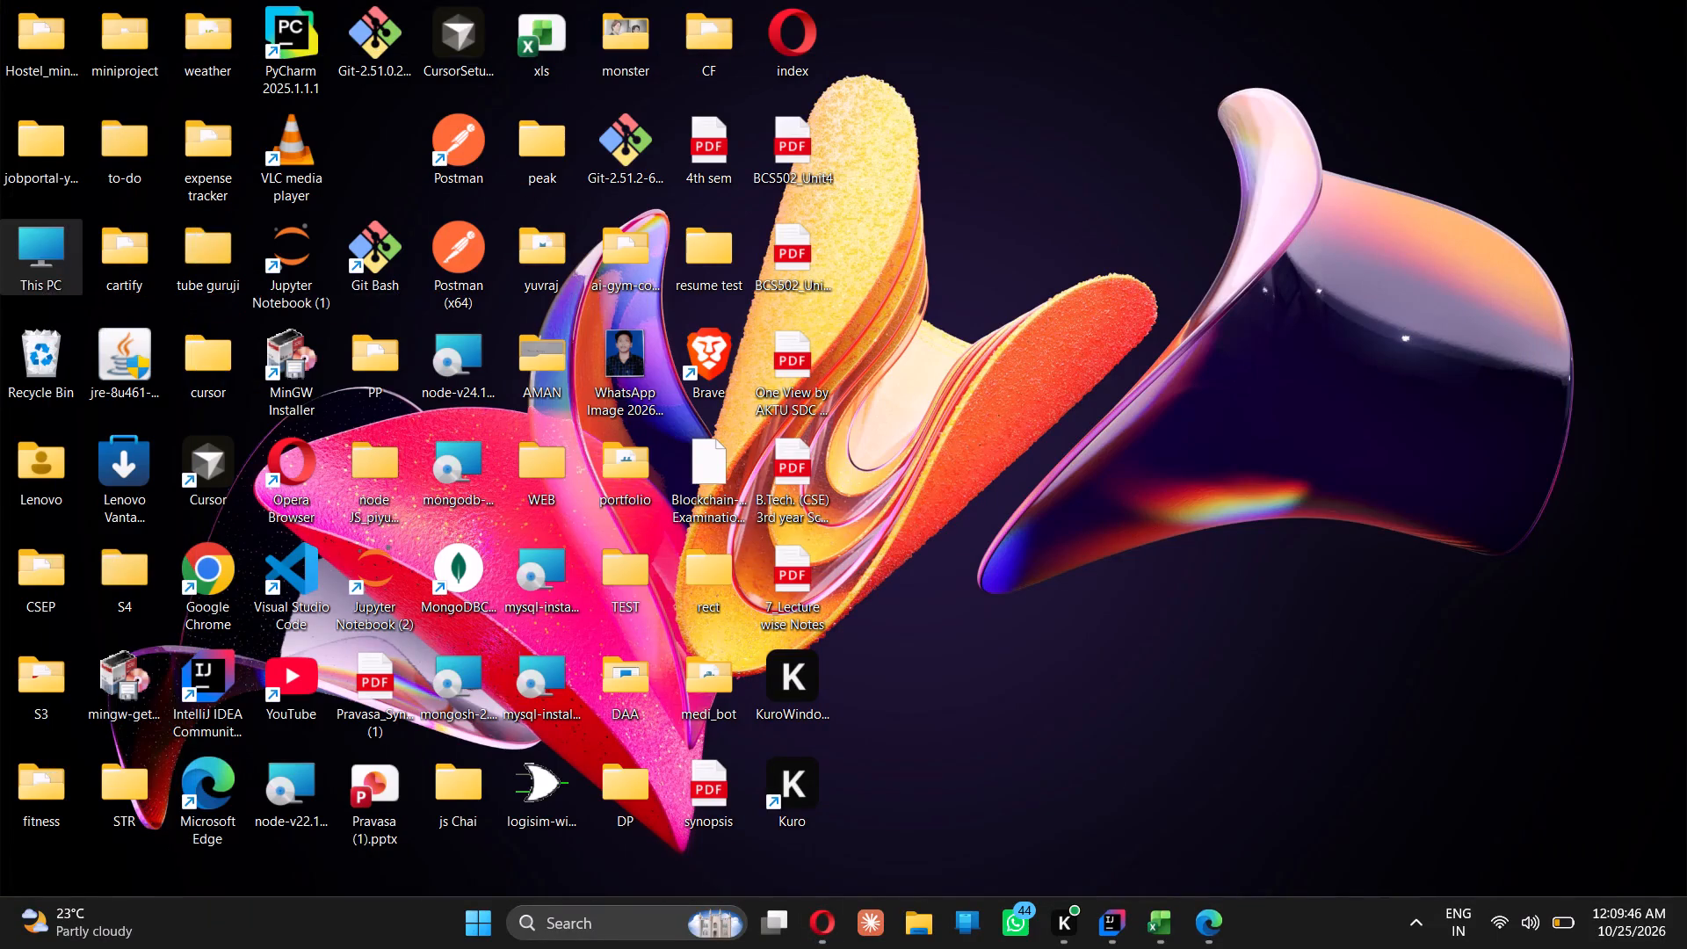
pyautogui.click(86, 416)
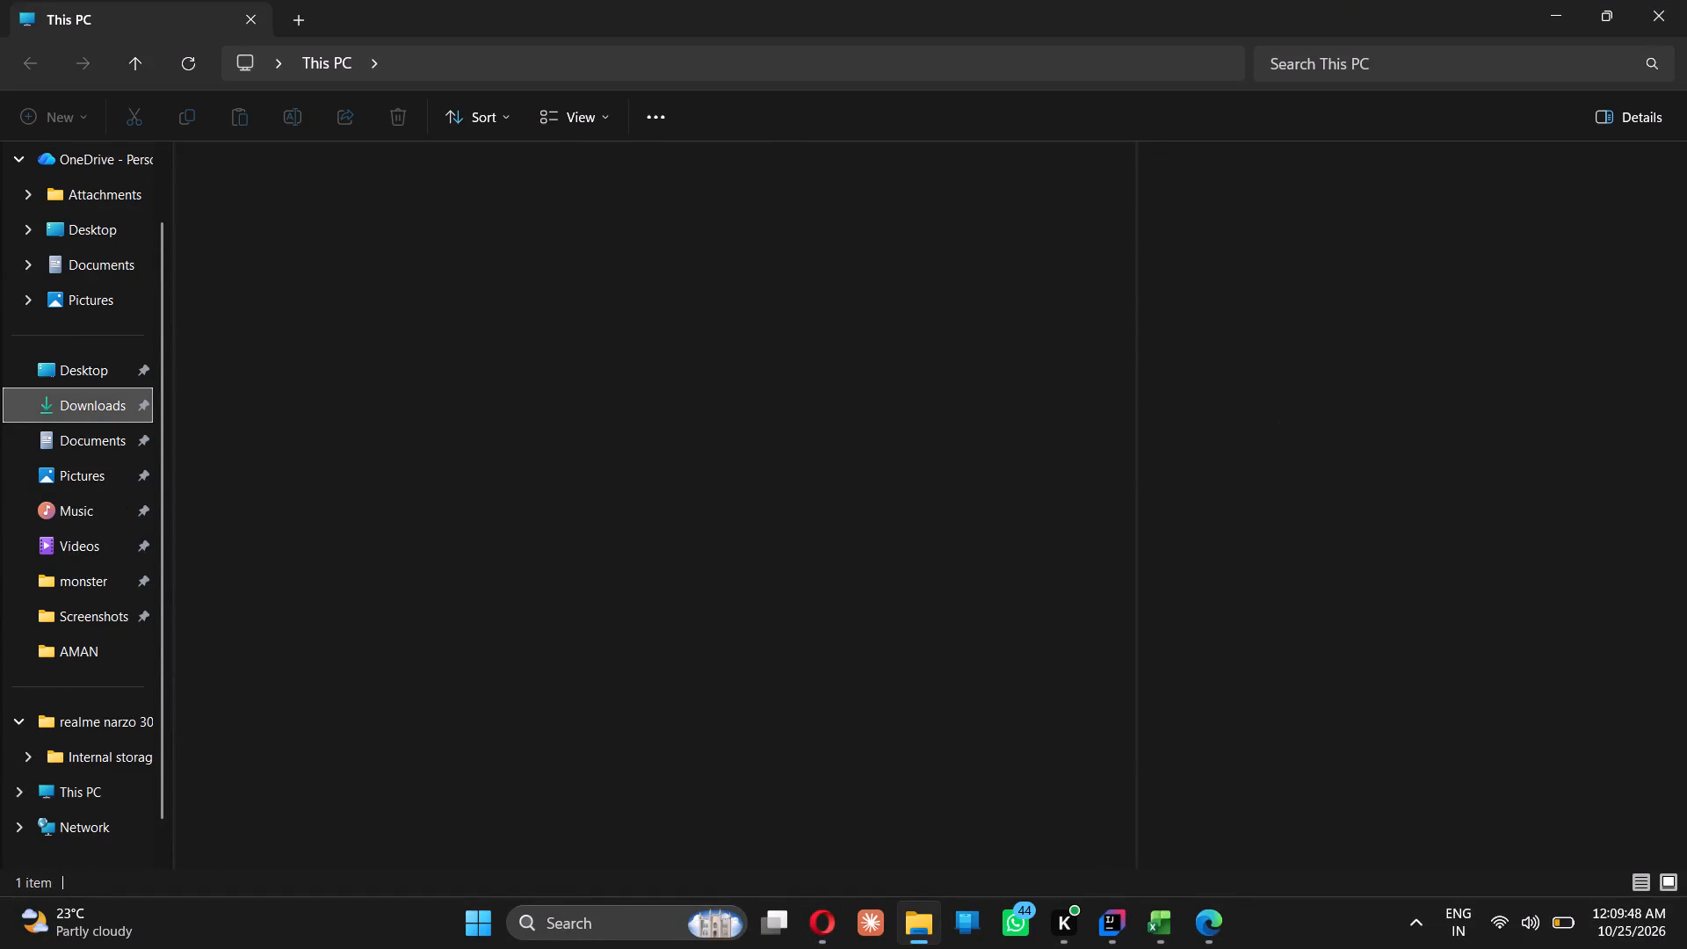
pyautogui.scroll(-1, 280, 339)
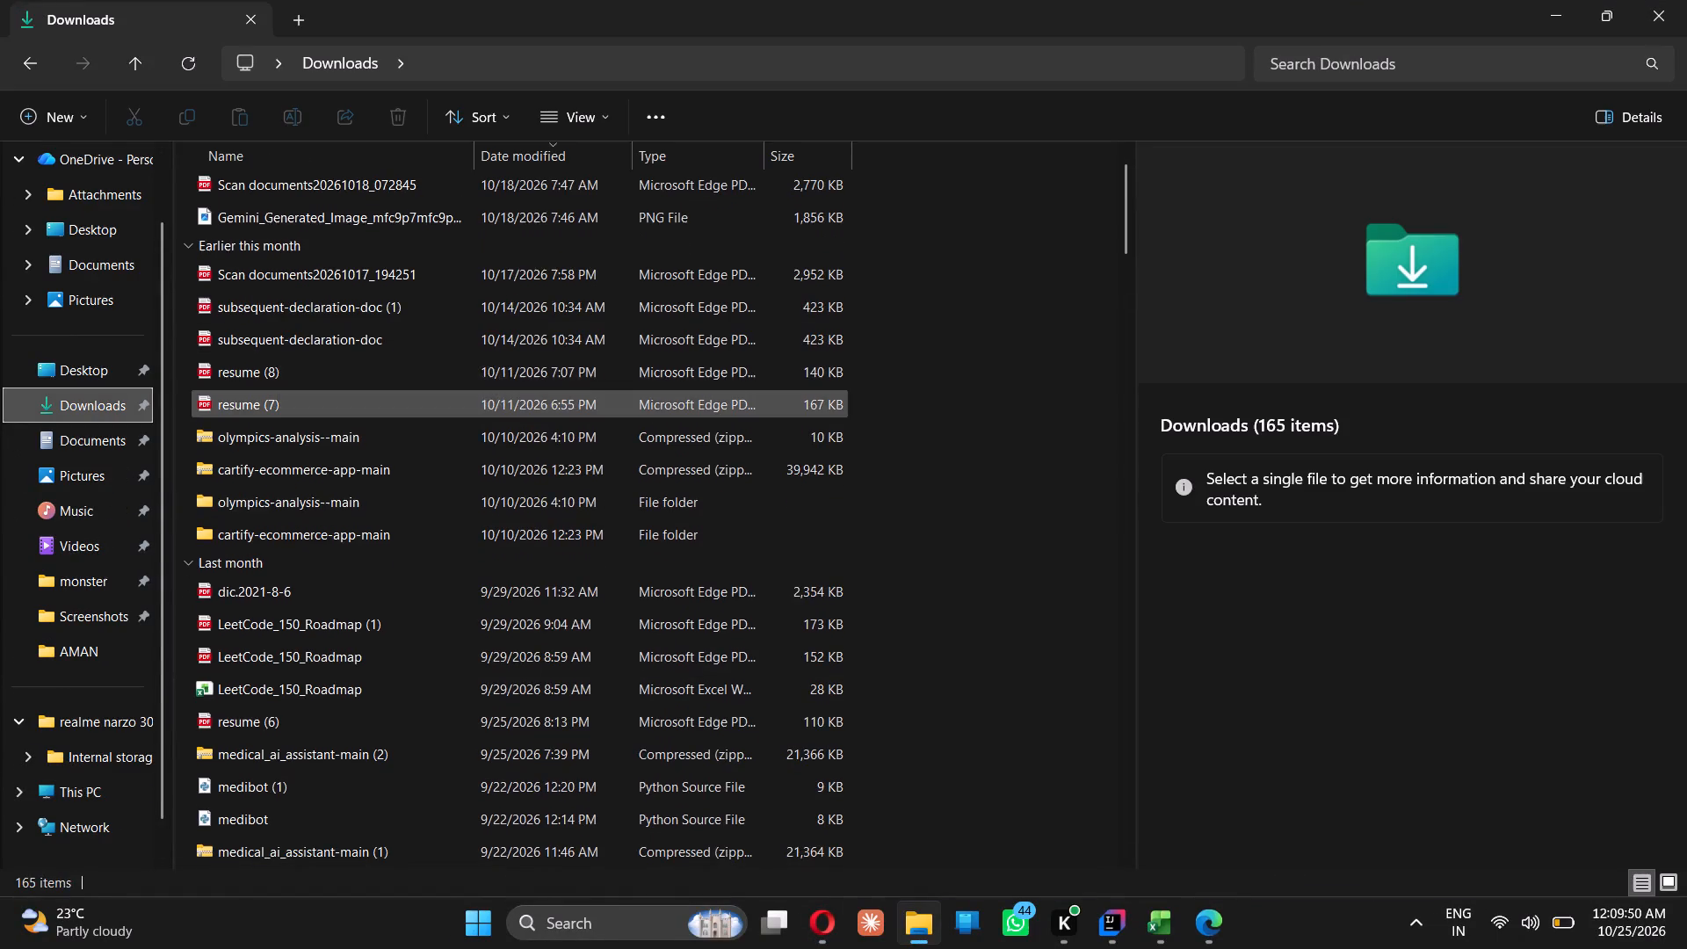
pyautogui.doubleClick(272, 397)
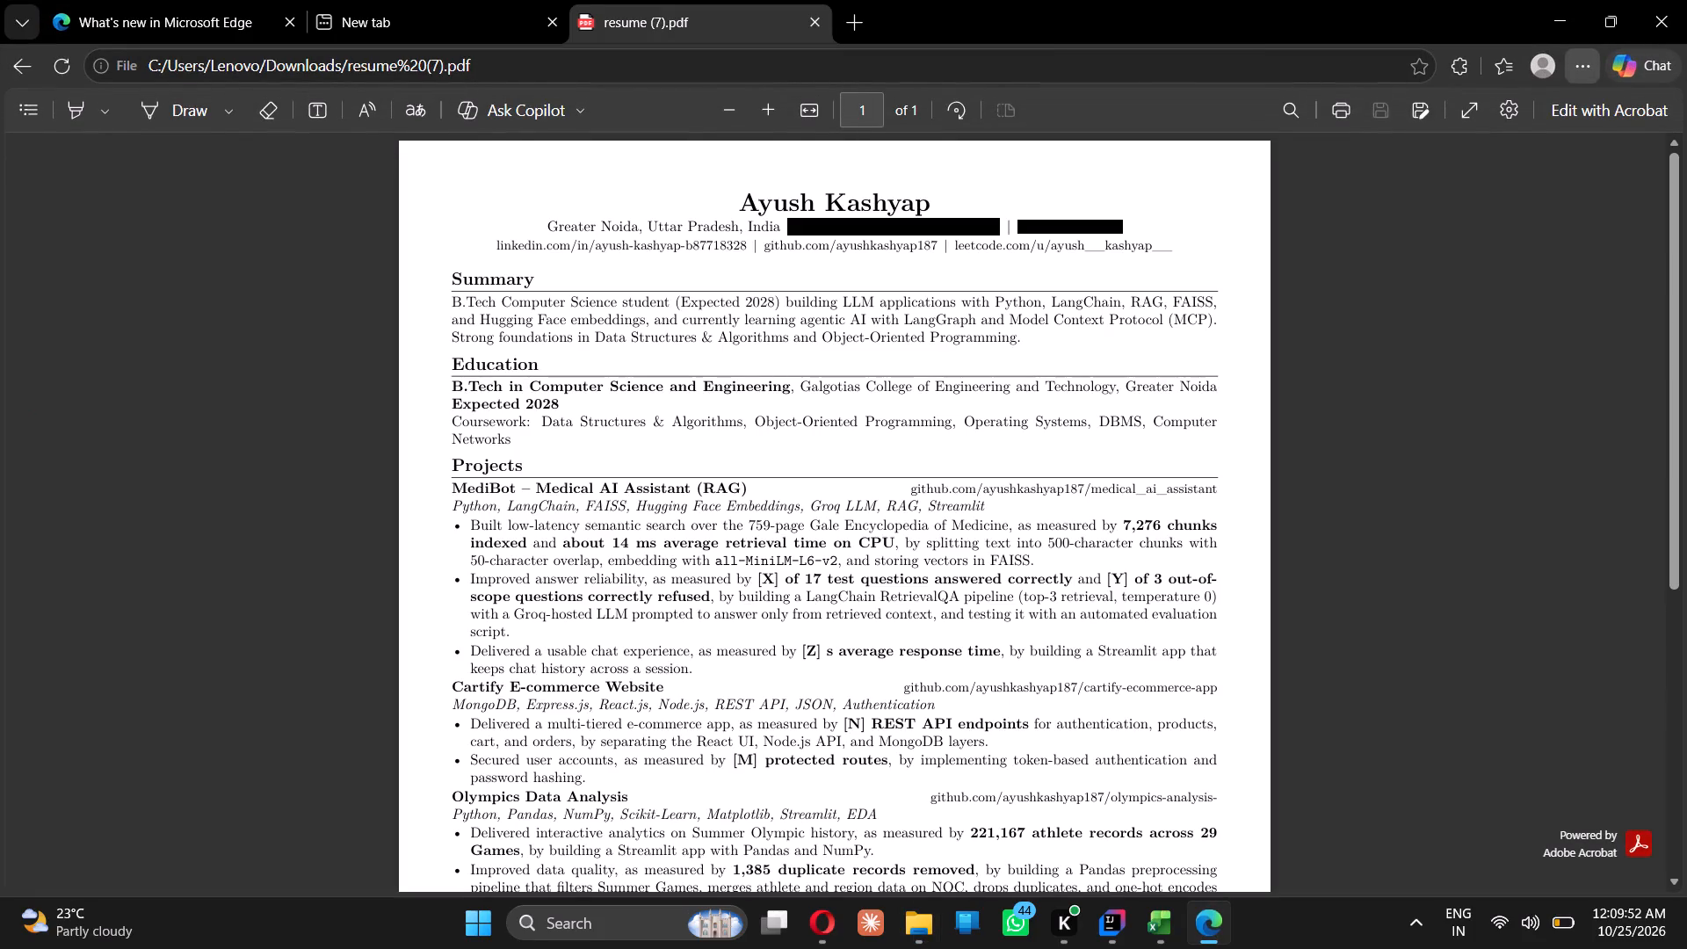
pyautogui.click(1559, 0)
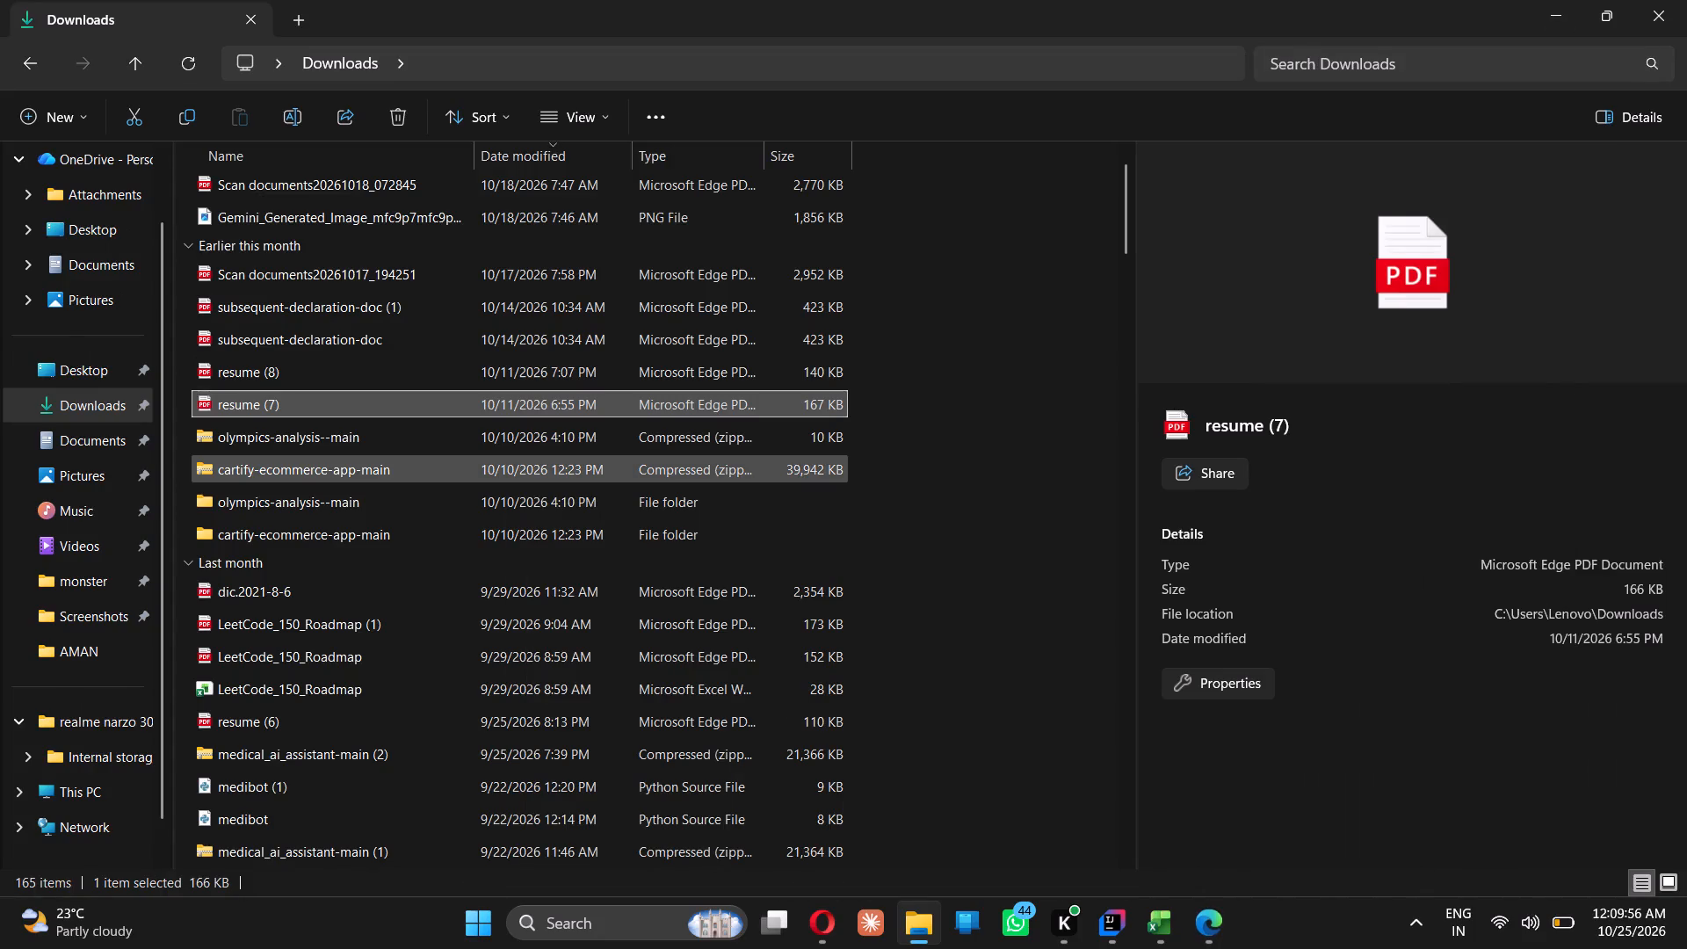
# Open the older resume (6) PDF from the Downloads folder.
pyautogui.scroll(-1, 525, 478)
pyautogui.doubleClick(345, 635)
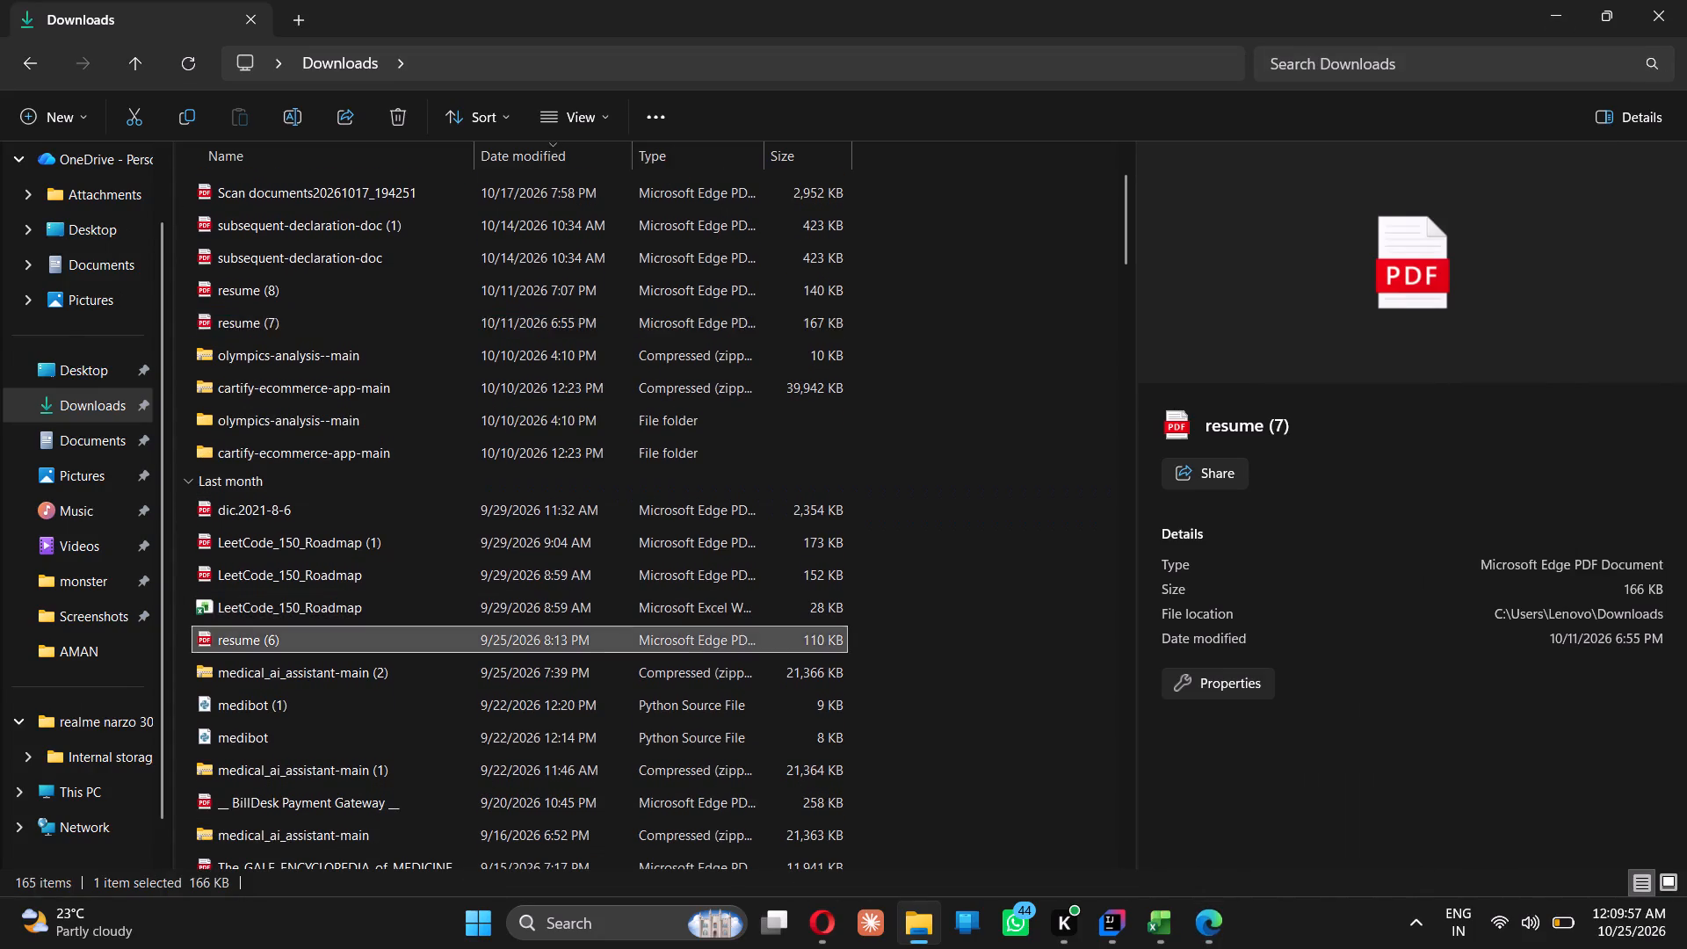
# Read through resume (6) from the header and summary down to the achievements and education sections.
pyautogui.scroll(1, 488, 521)
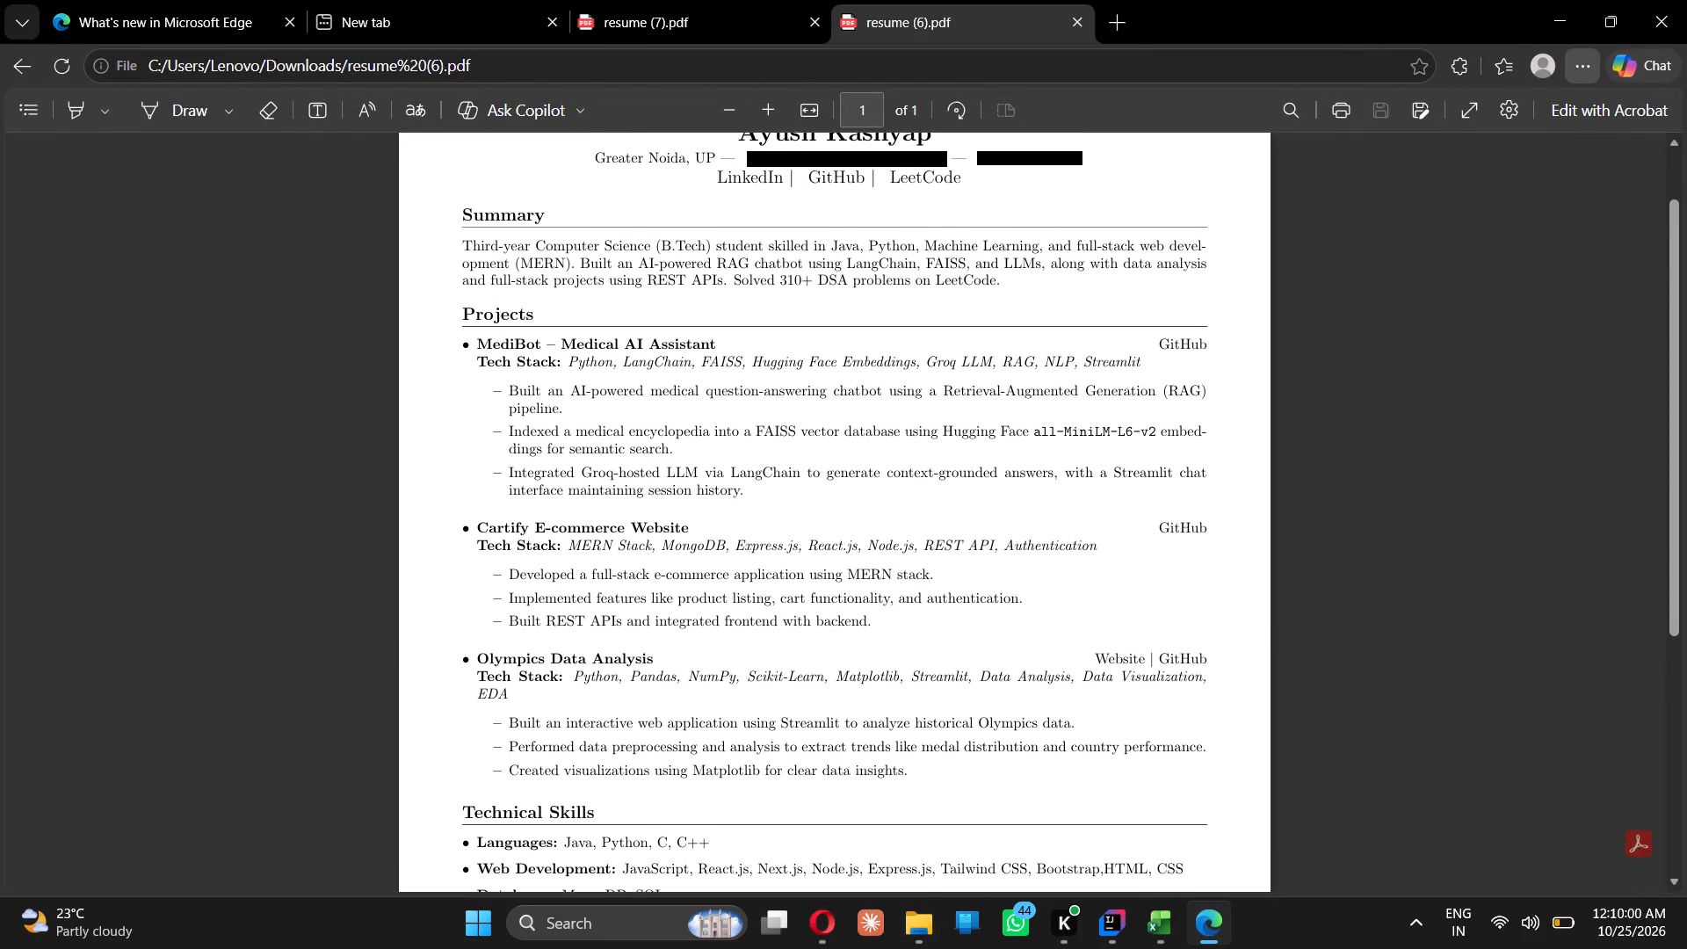
pyautogui.scroll(1, 488, 521)
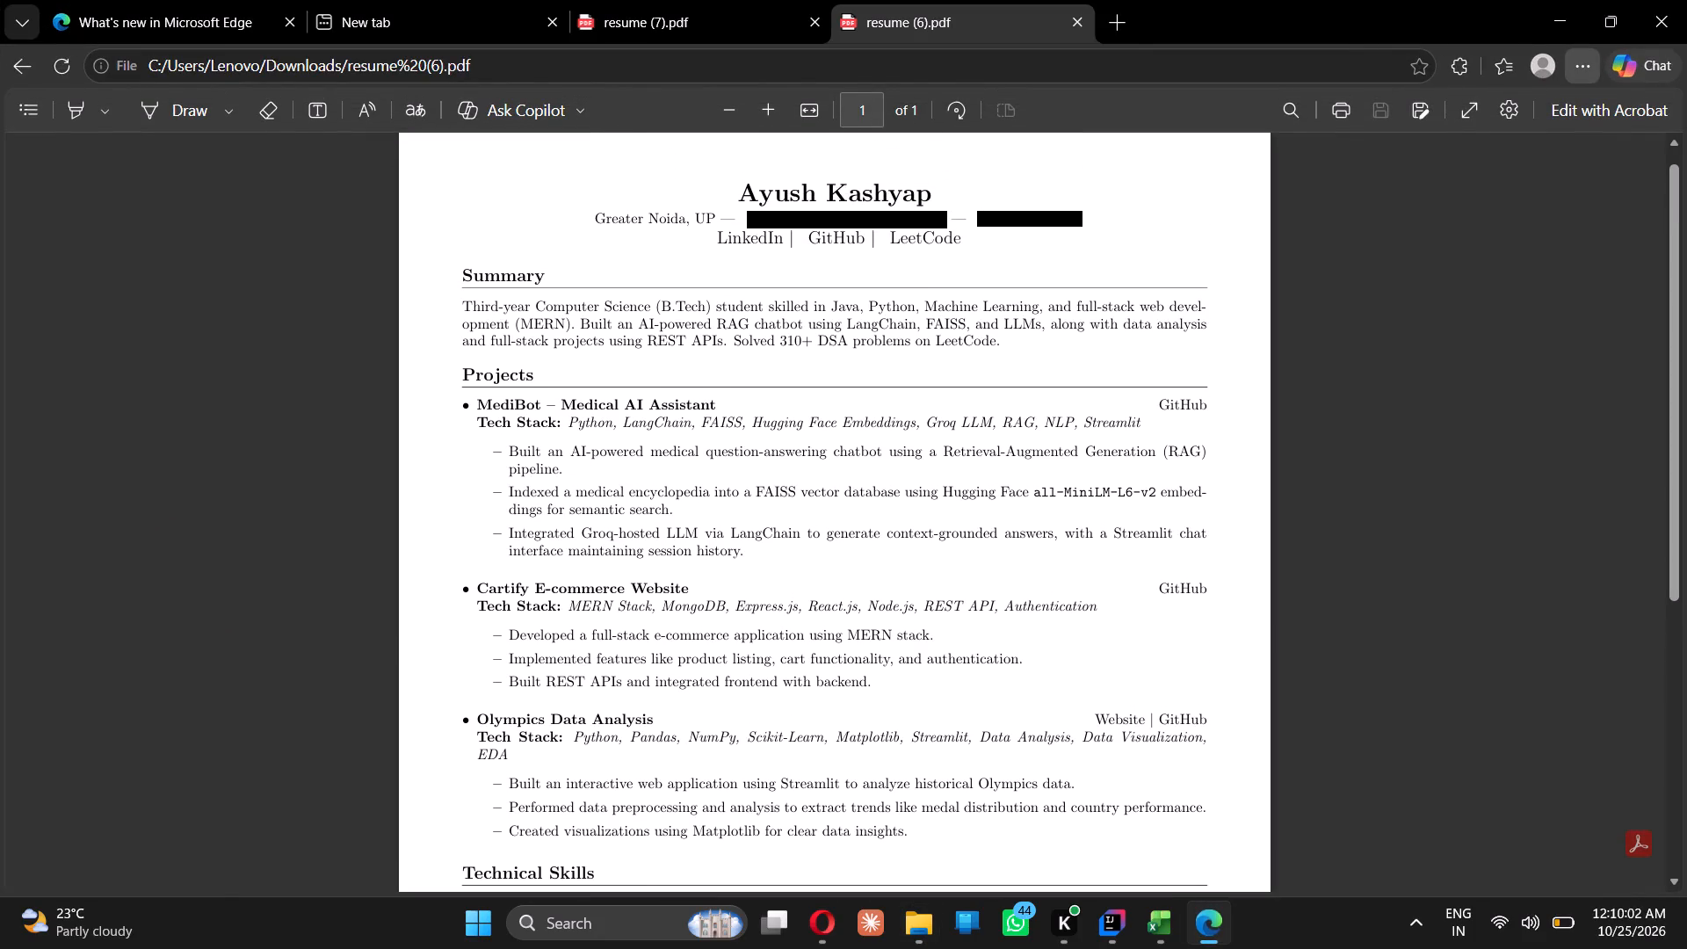
pyautogui.scroll(-1, 488, 521)
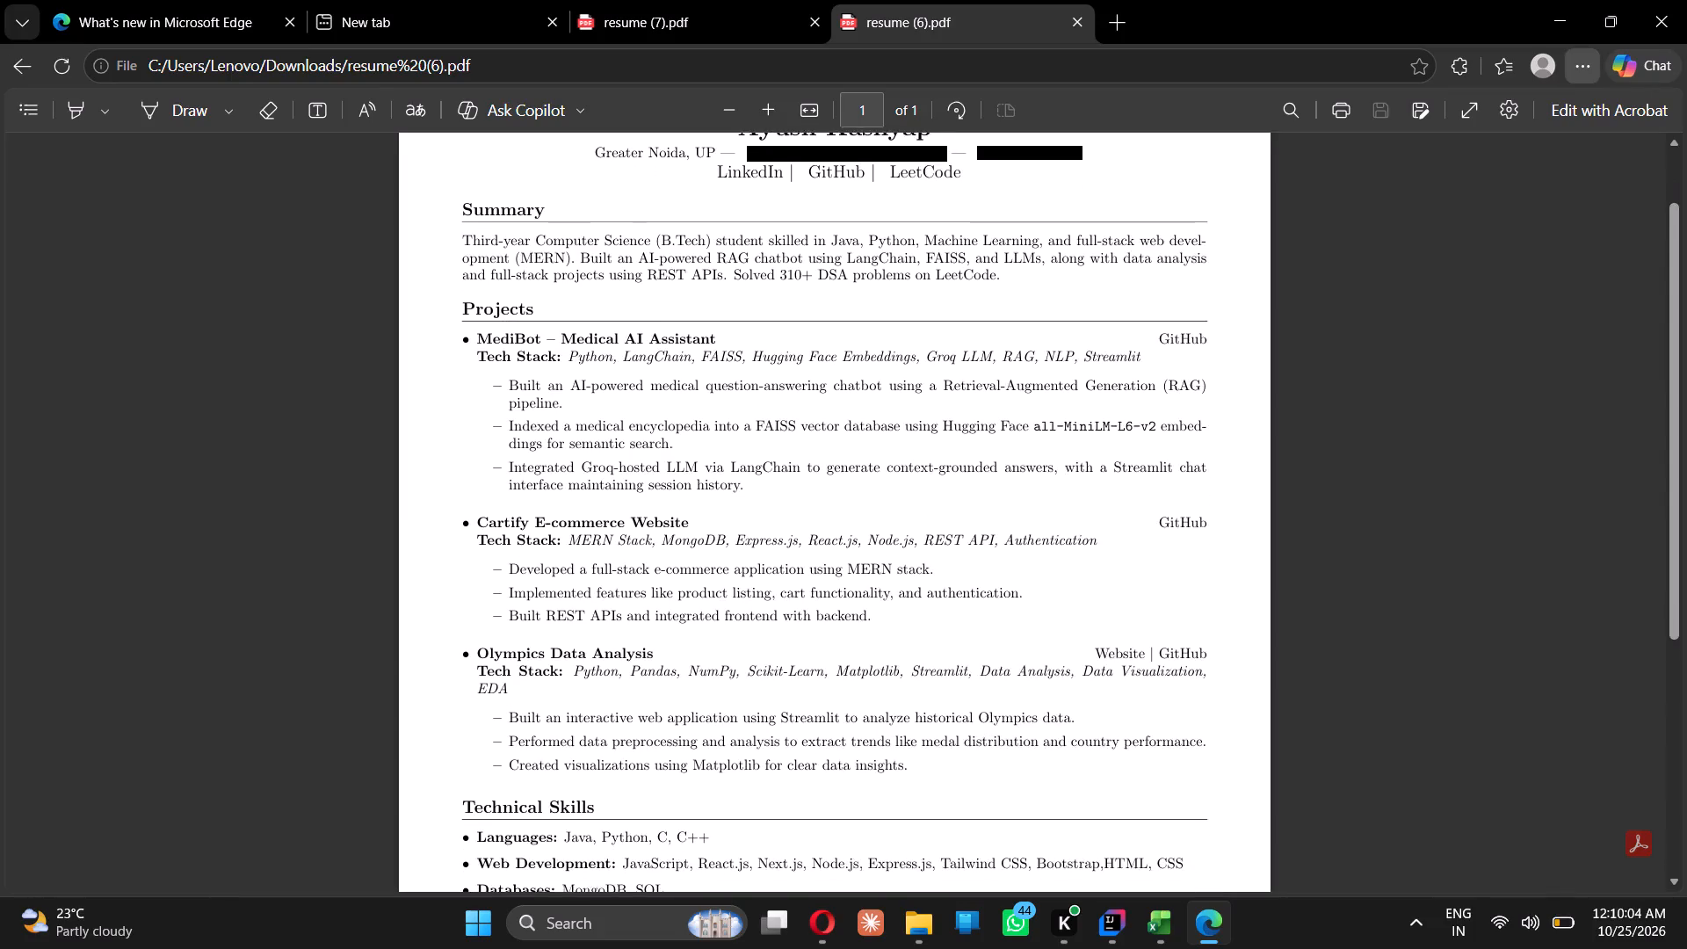
pyautogui.scroll(-3, 488, 521)
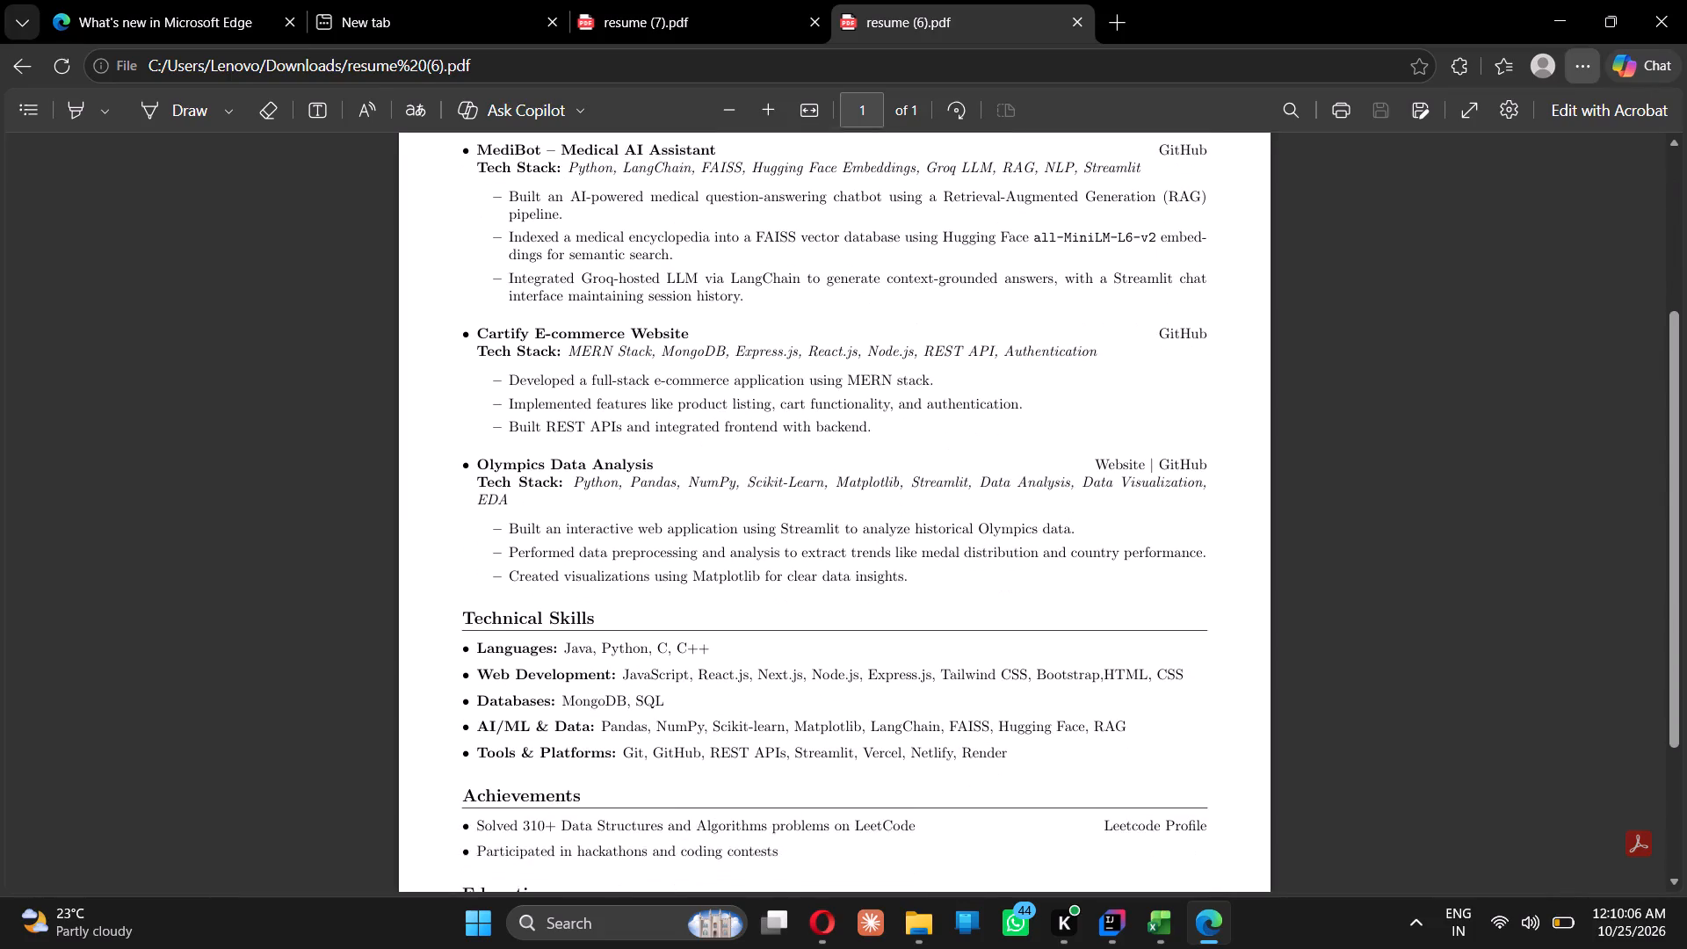
pyautogui.scroll(-4, 488, 521)
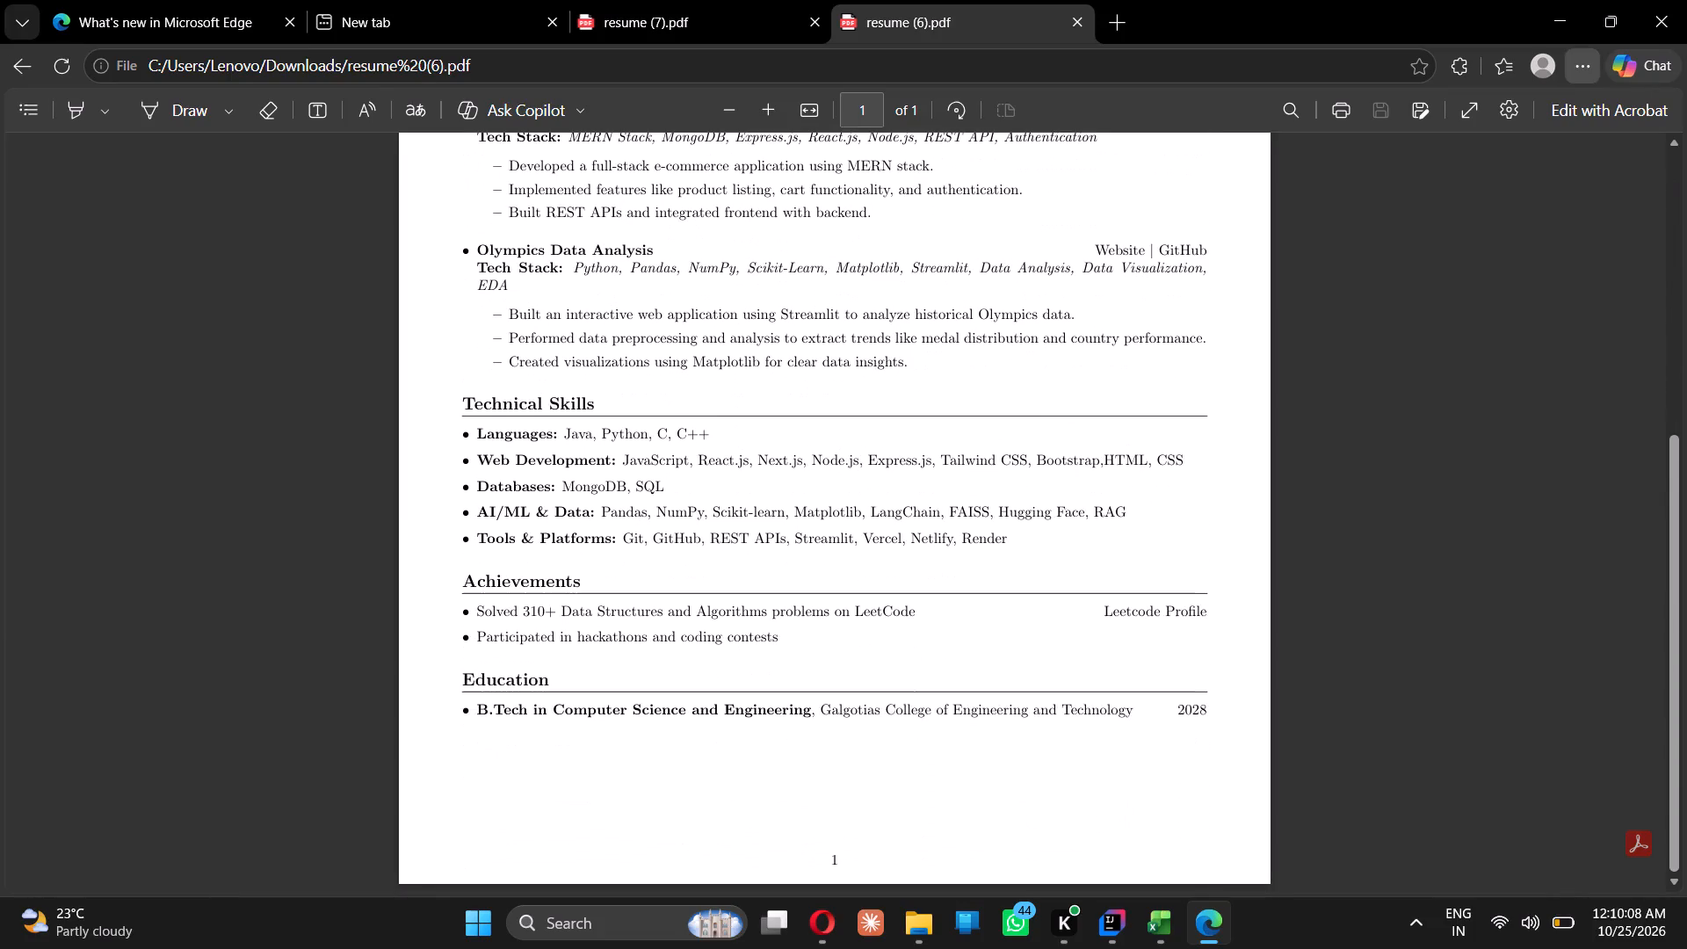
pyautogui.scroll(-1, 488, 521)
pyautogui.scroll(3, 488, 521)
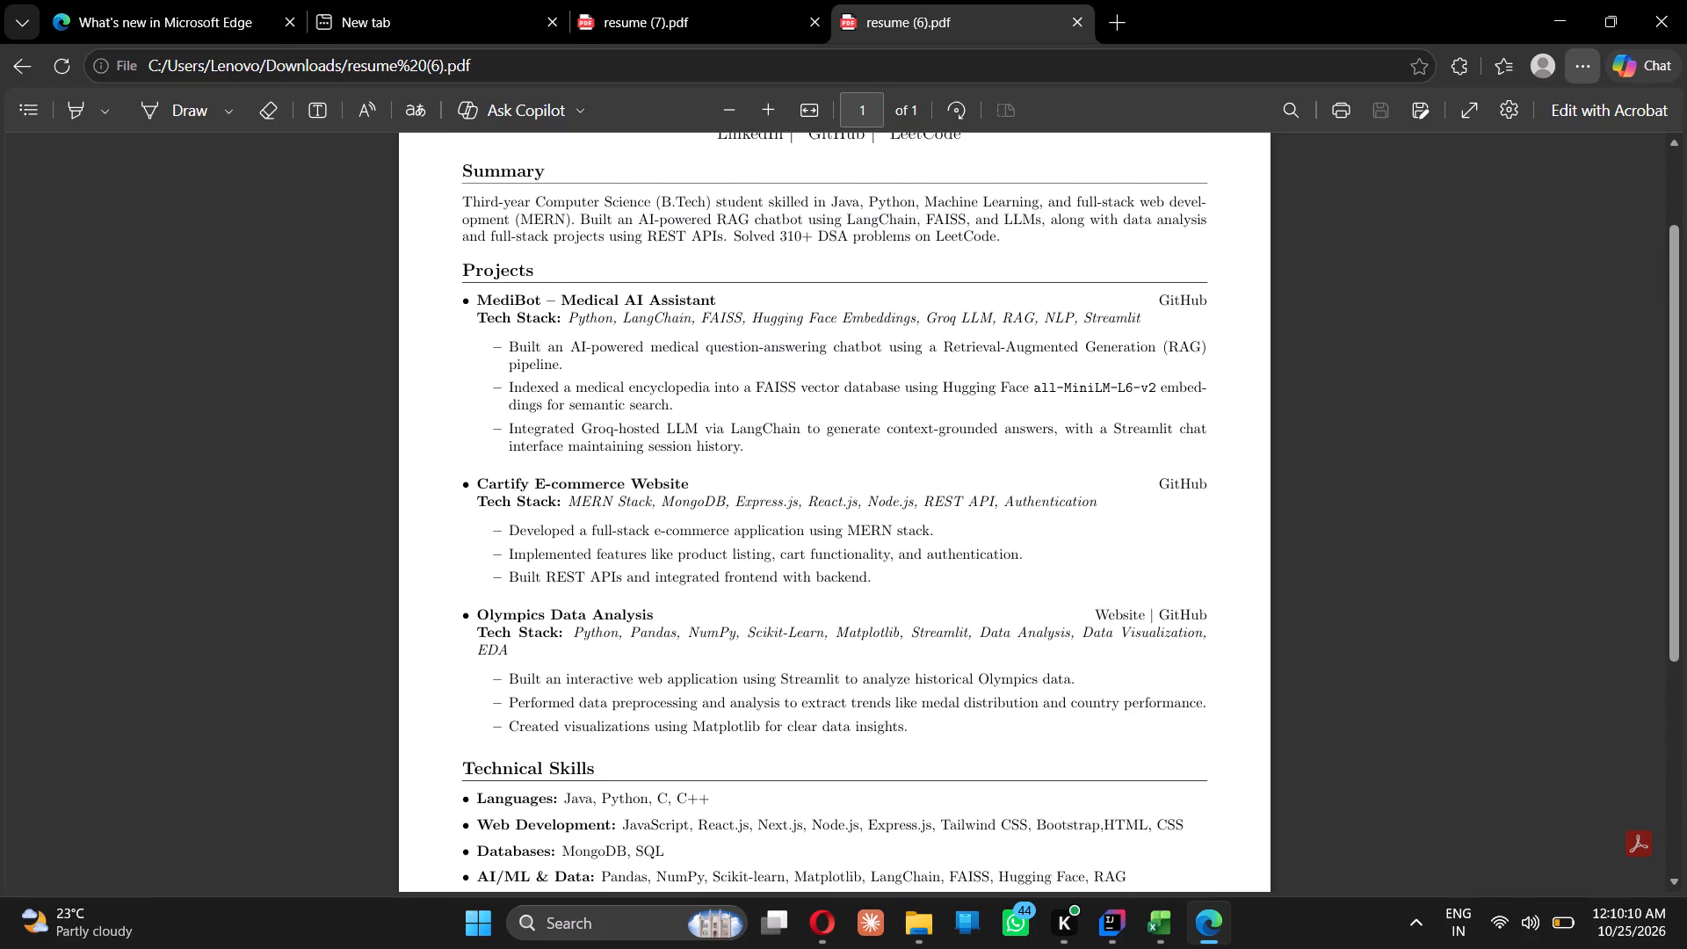
pyautogui.scroll(1, 488, 521)
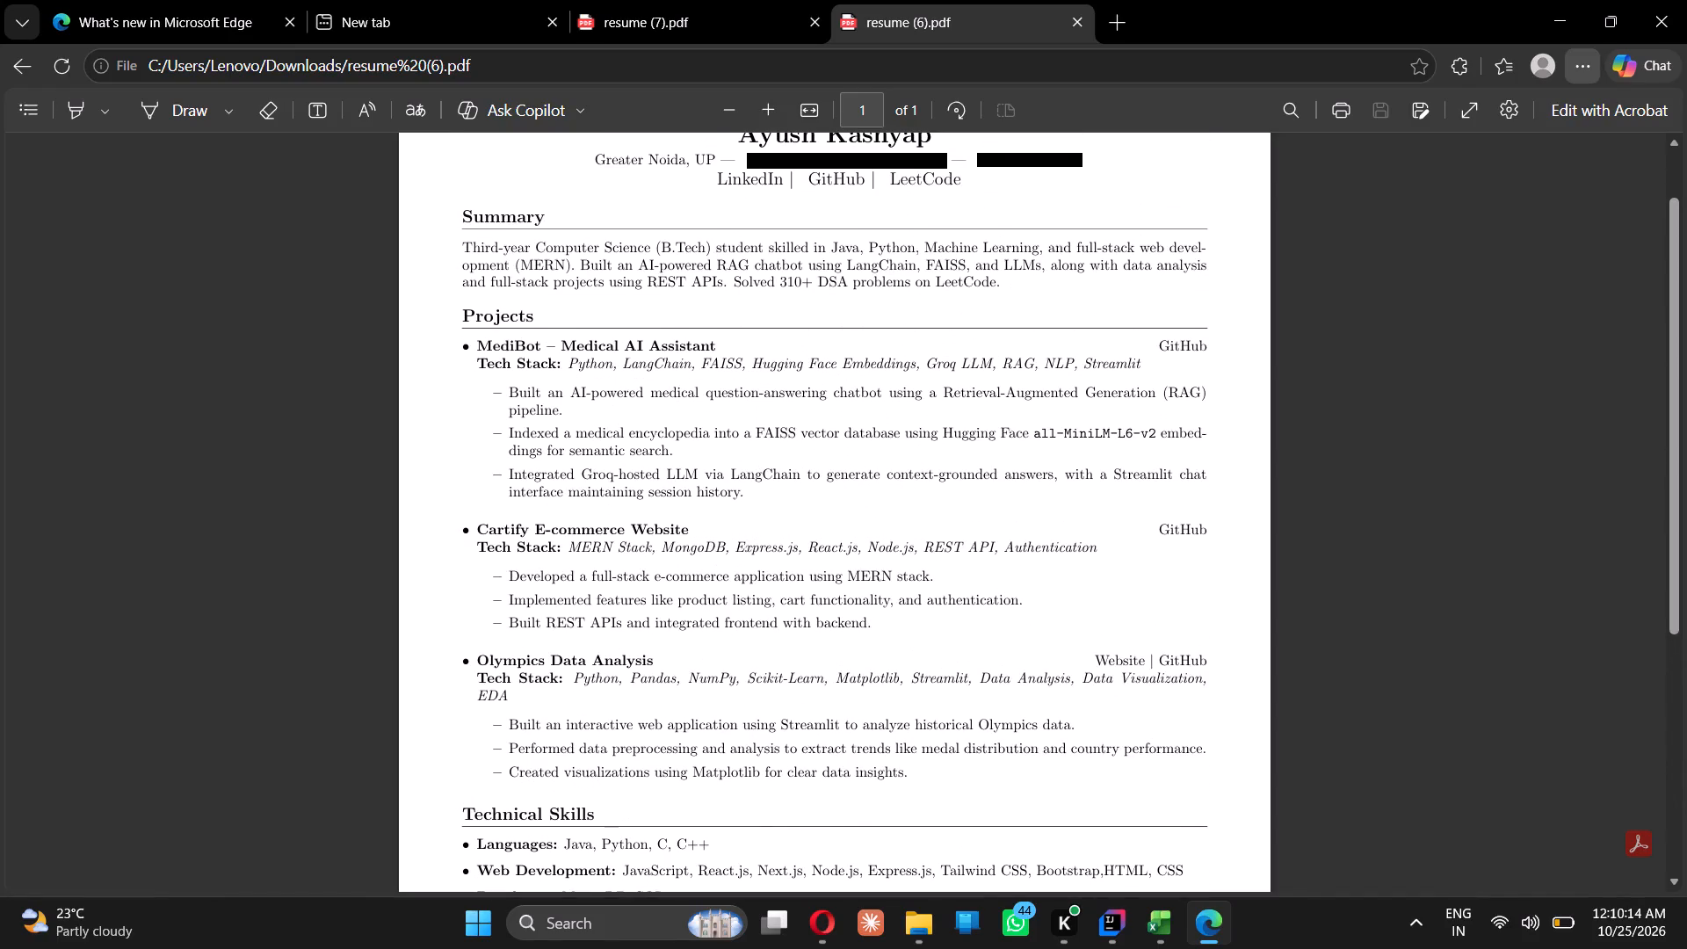
# Copy the full Summary paragraph of resume (6).
pyautogui.moveTo(1009, 286); pyautogui.dragTo(679, 269)
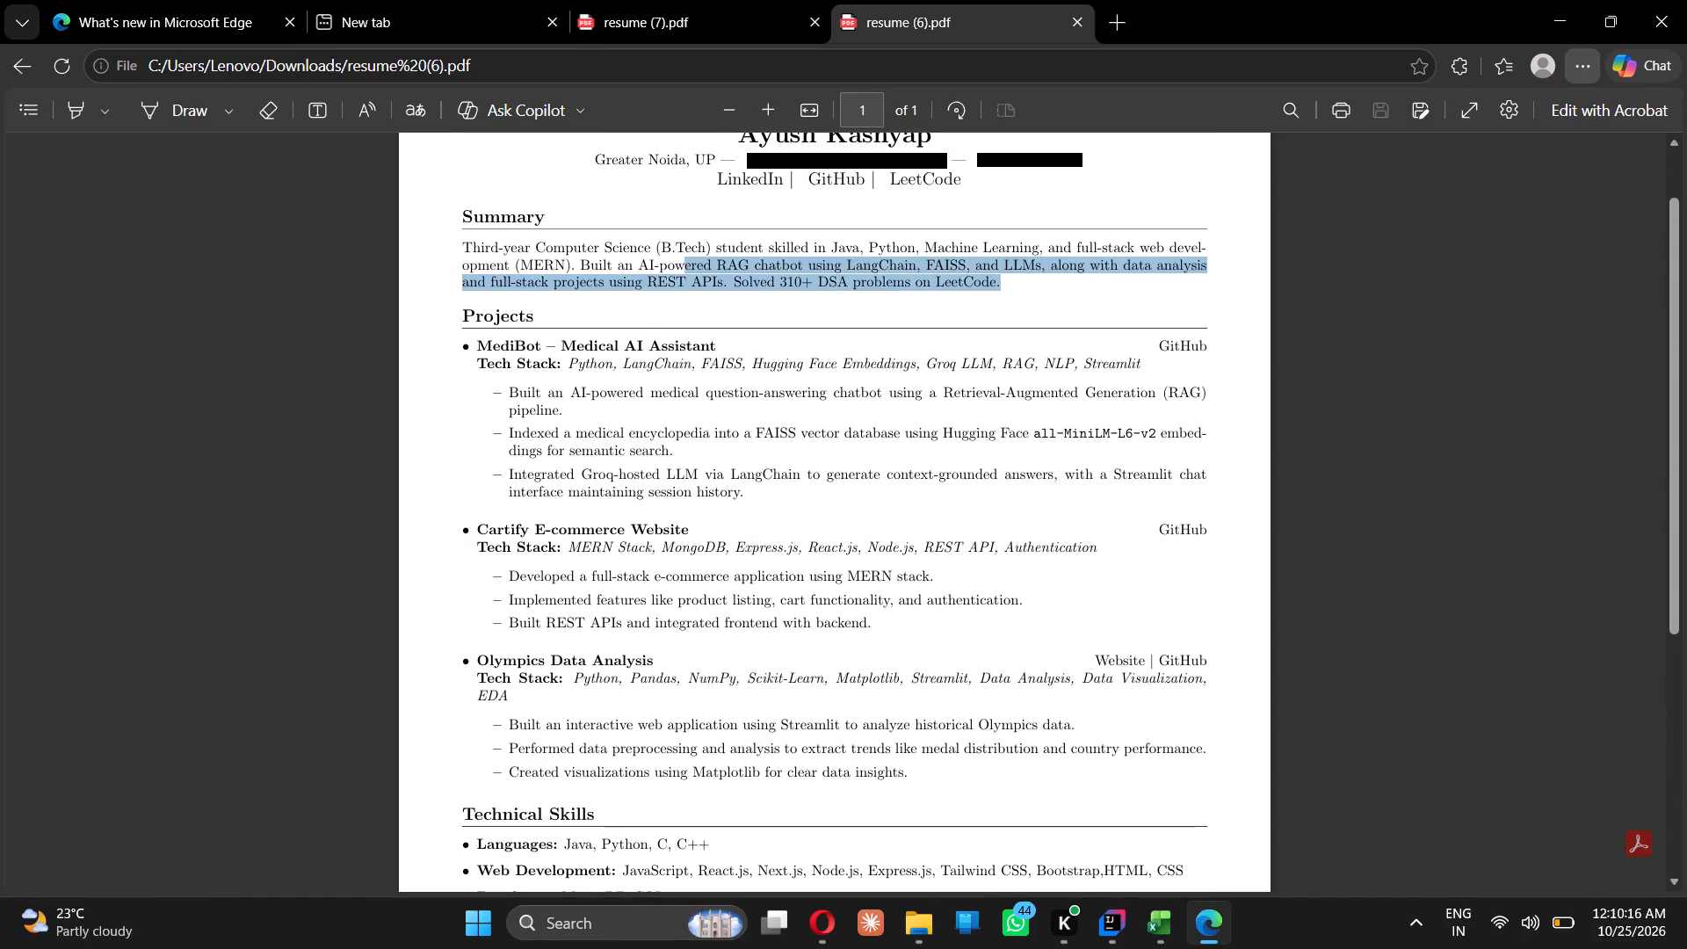
pyautogui.moveTo(679, 269); pyautogui.dragTo(437, 240)
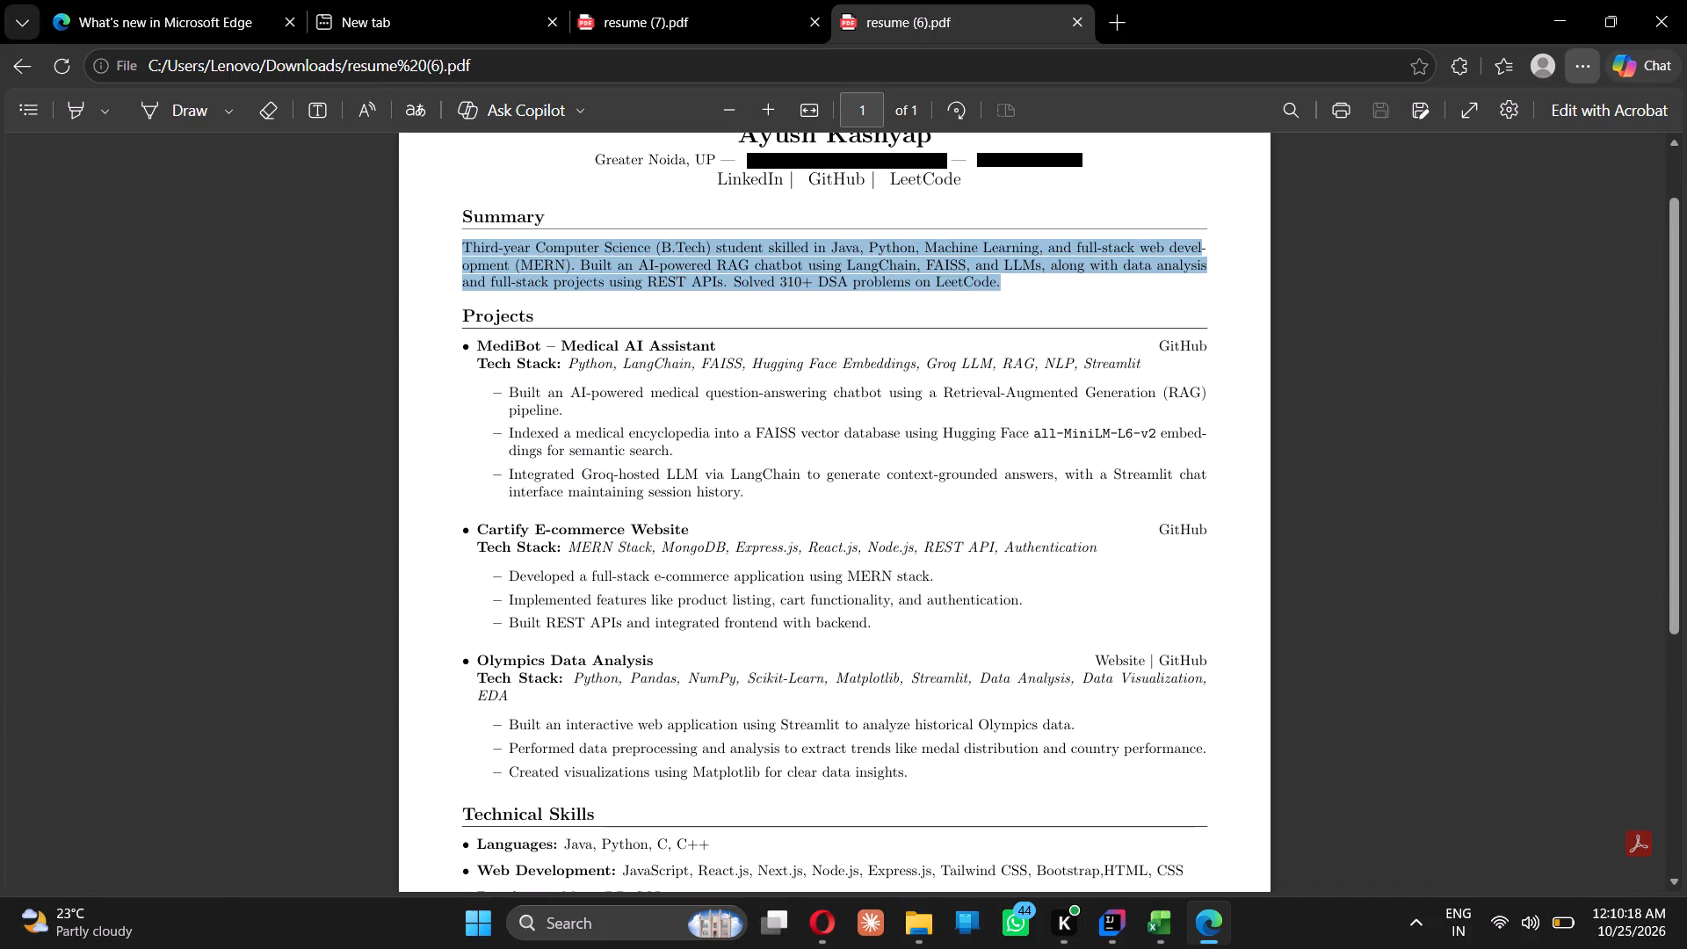
pyautogui.moveTo(437, 240); pyautogui.dragTo(448, 243)
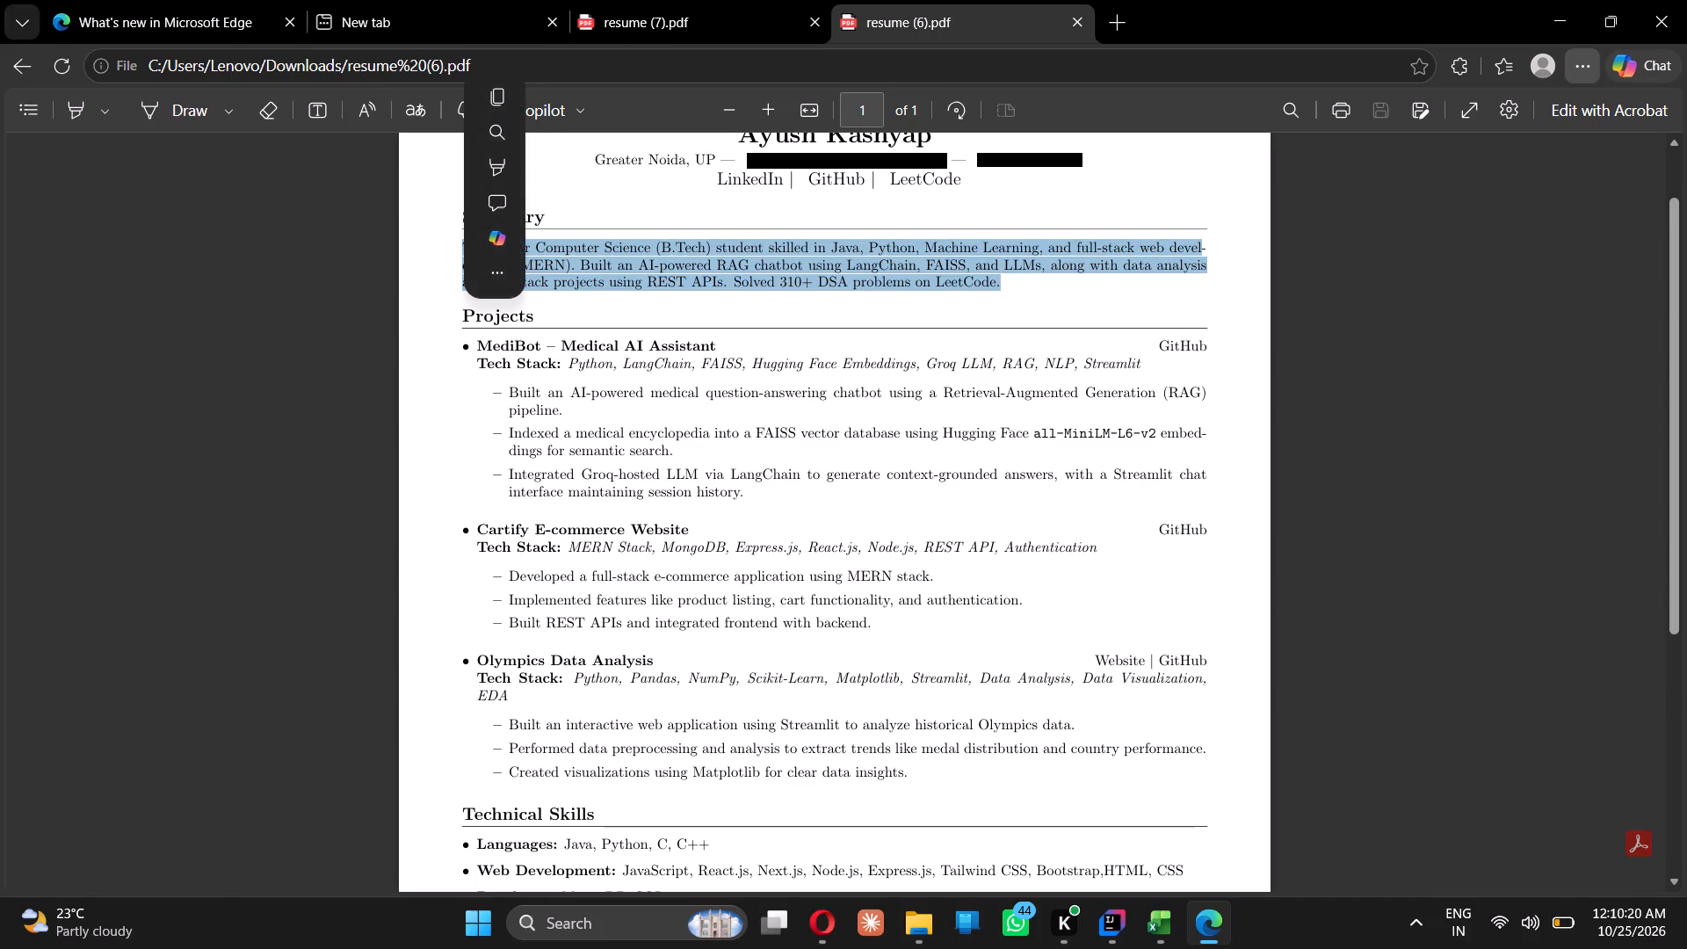
pyautogui.hotkey('ctrl', 'c')
pyautogui.hotkey('ctrl', 'c')
pyautogui.hotkey('ctrl', 'c')
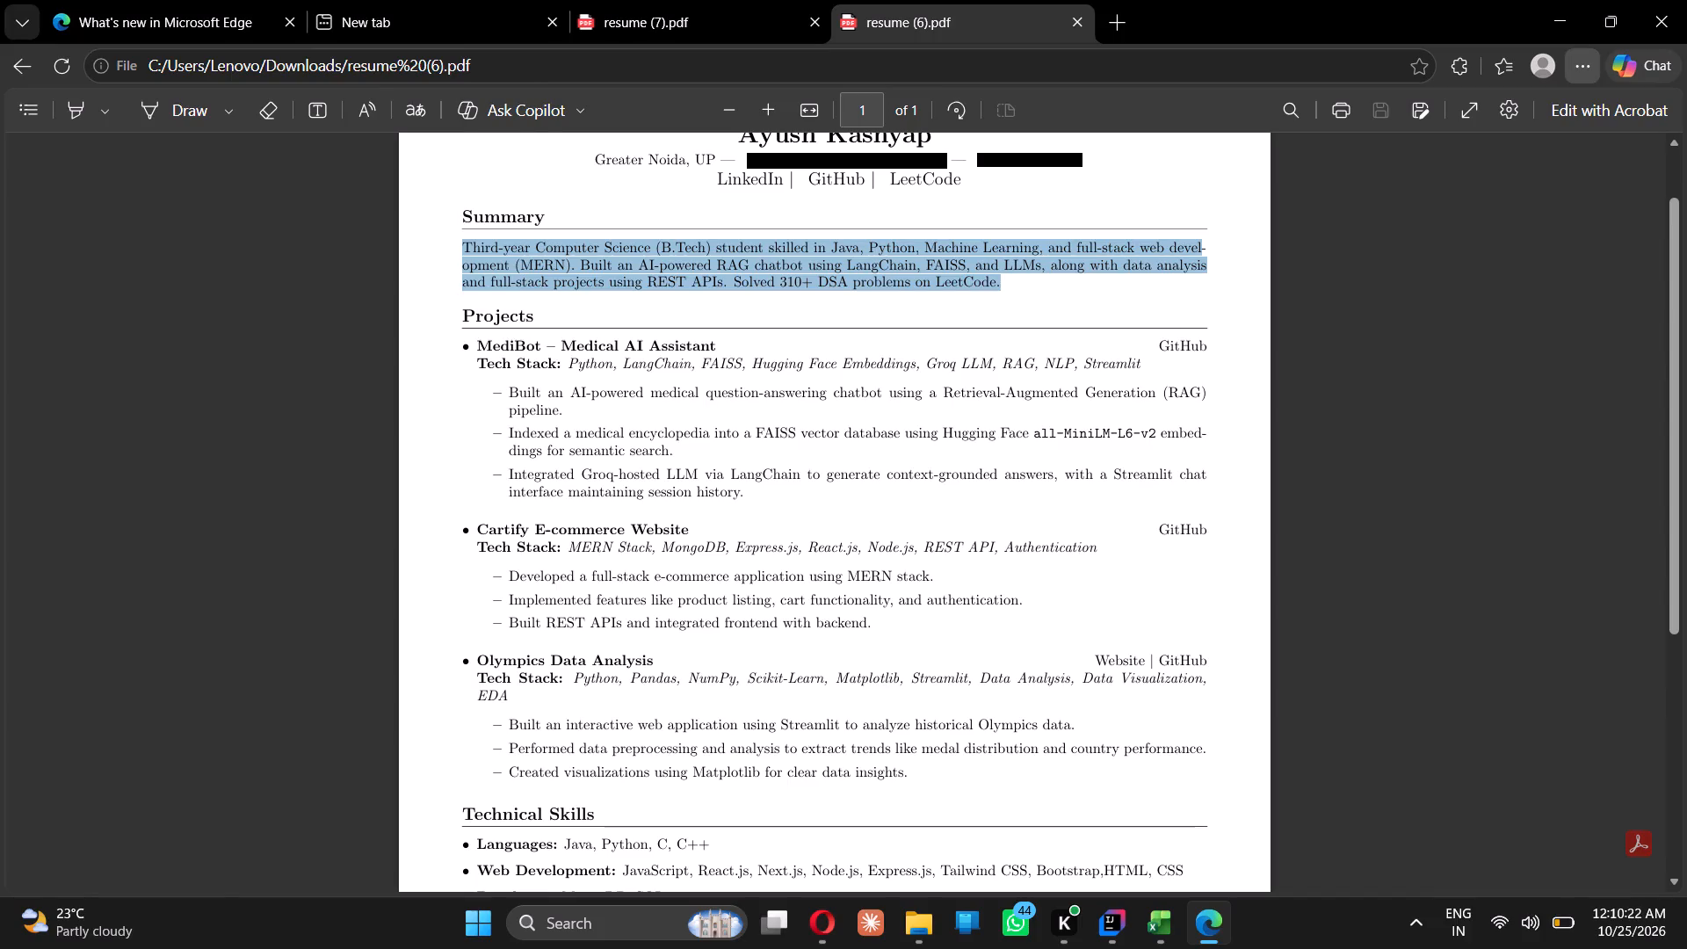
pyautogui.click(638, 292)
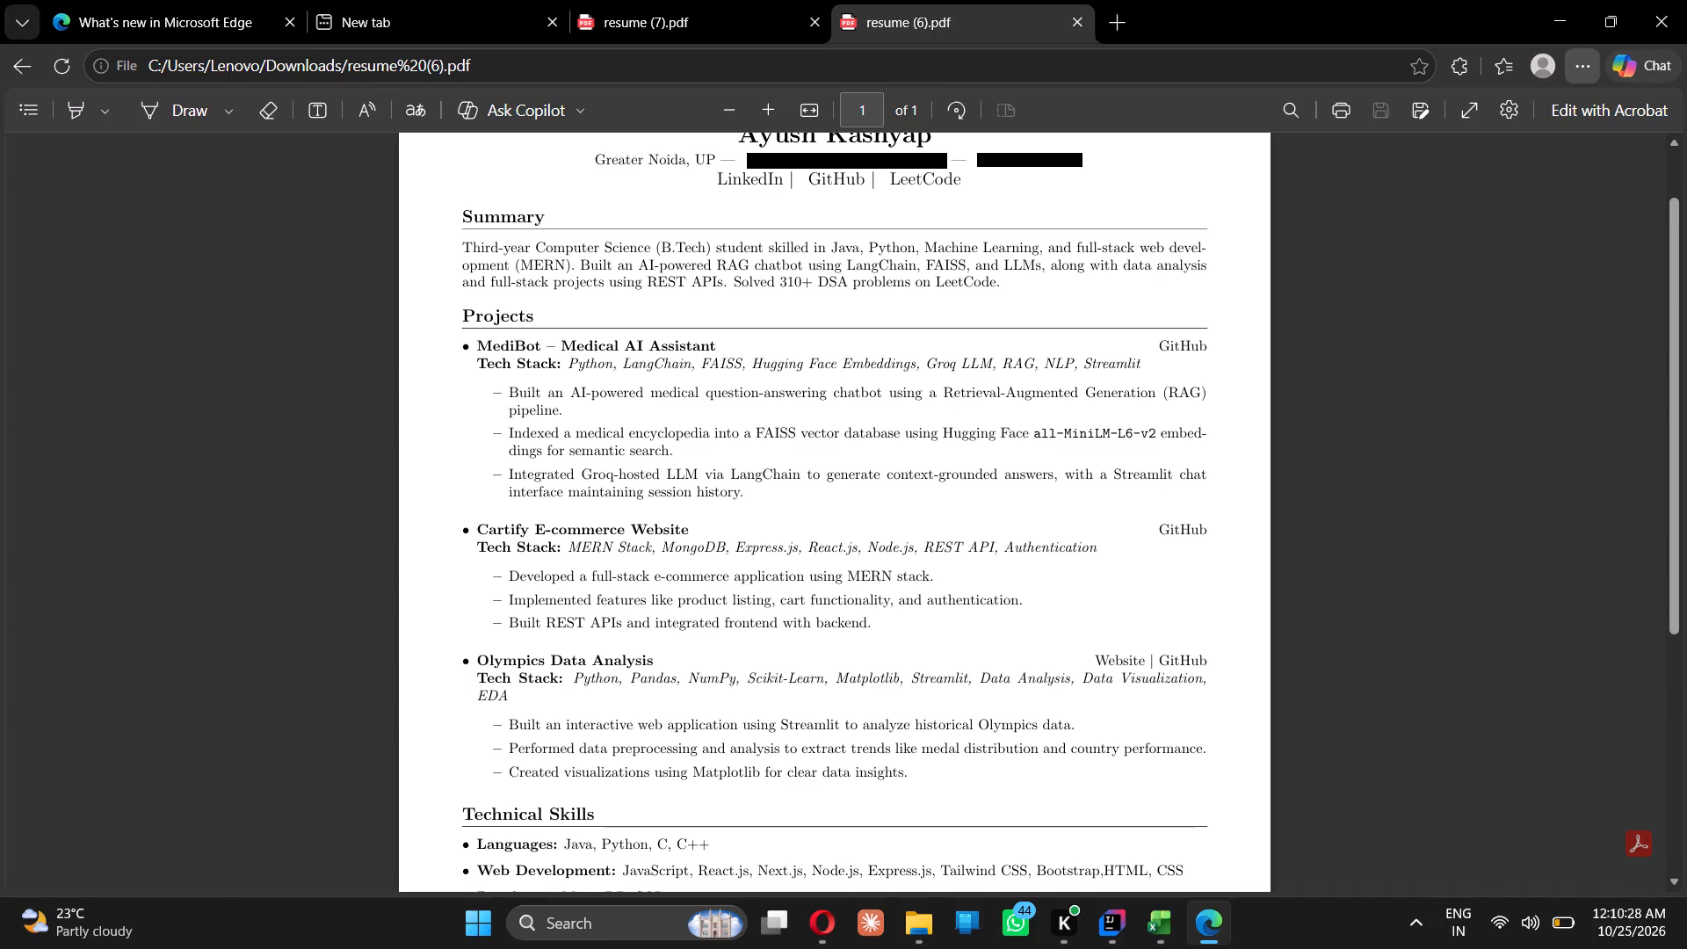
# Re-examine the header, summary and project entries of resume (6).
pyautogui.scroll(1, 653, 307)
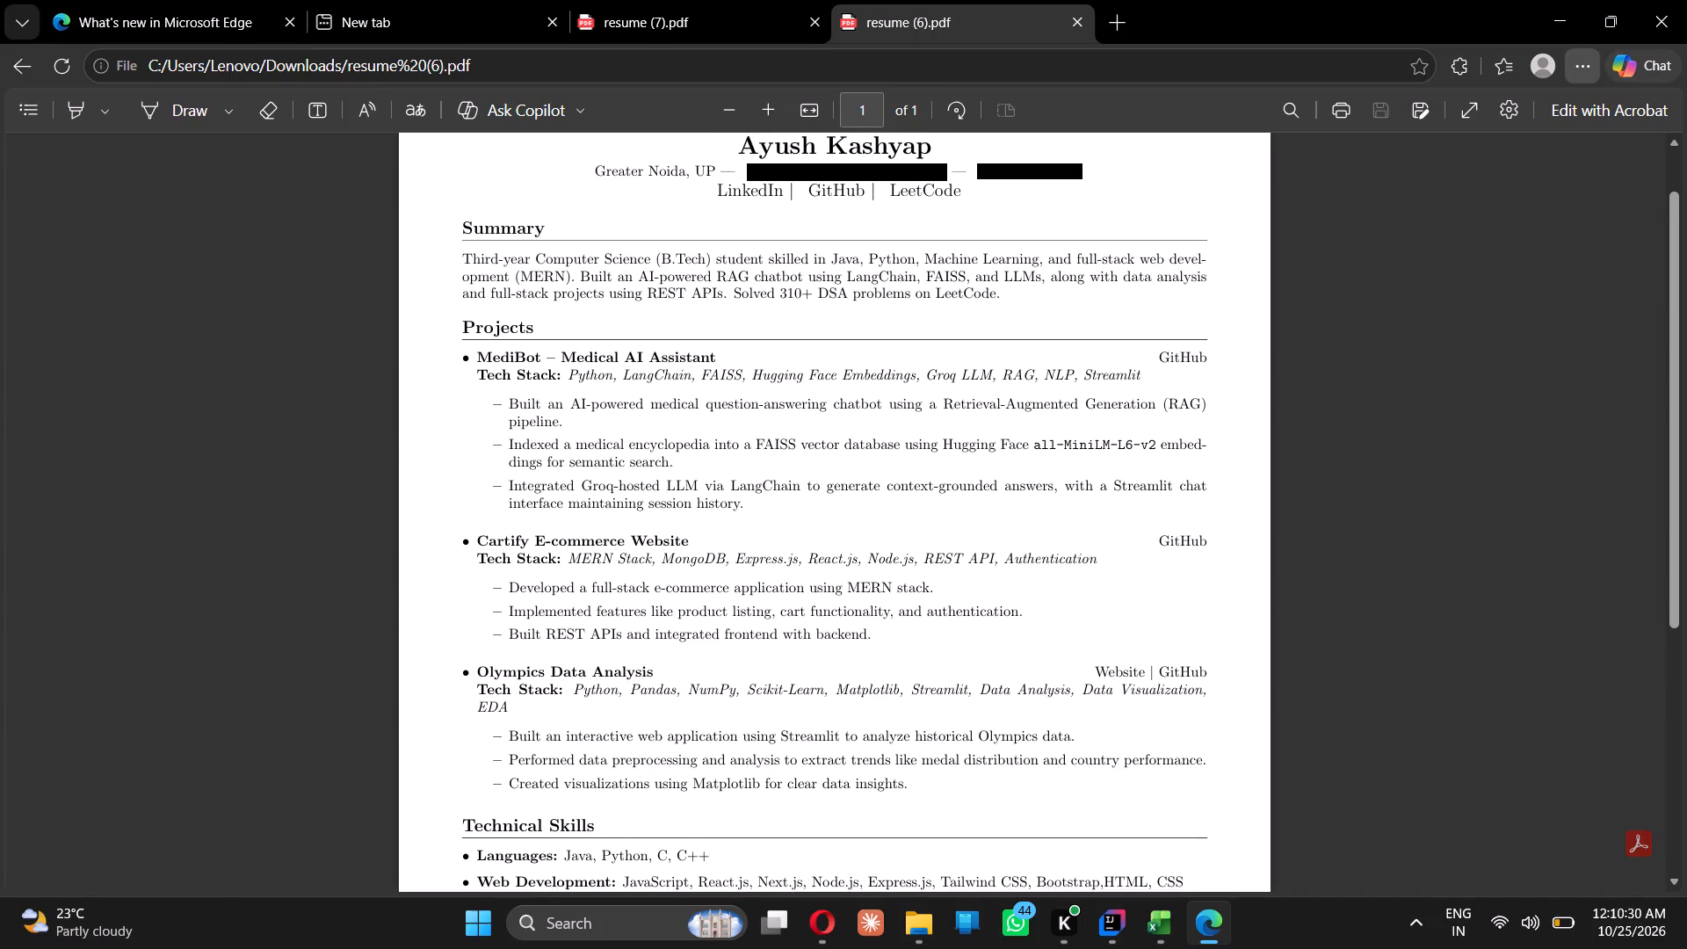
pyautogui.scroll(2, 653, 307)
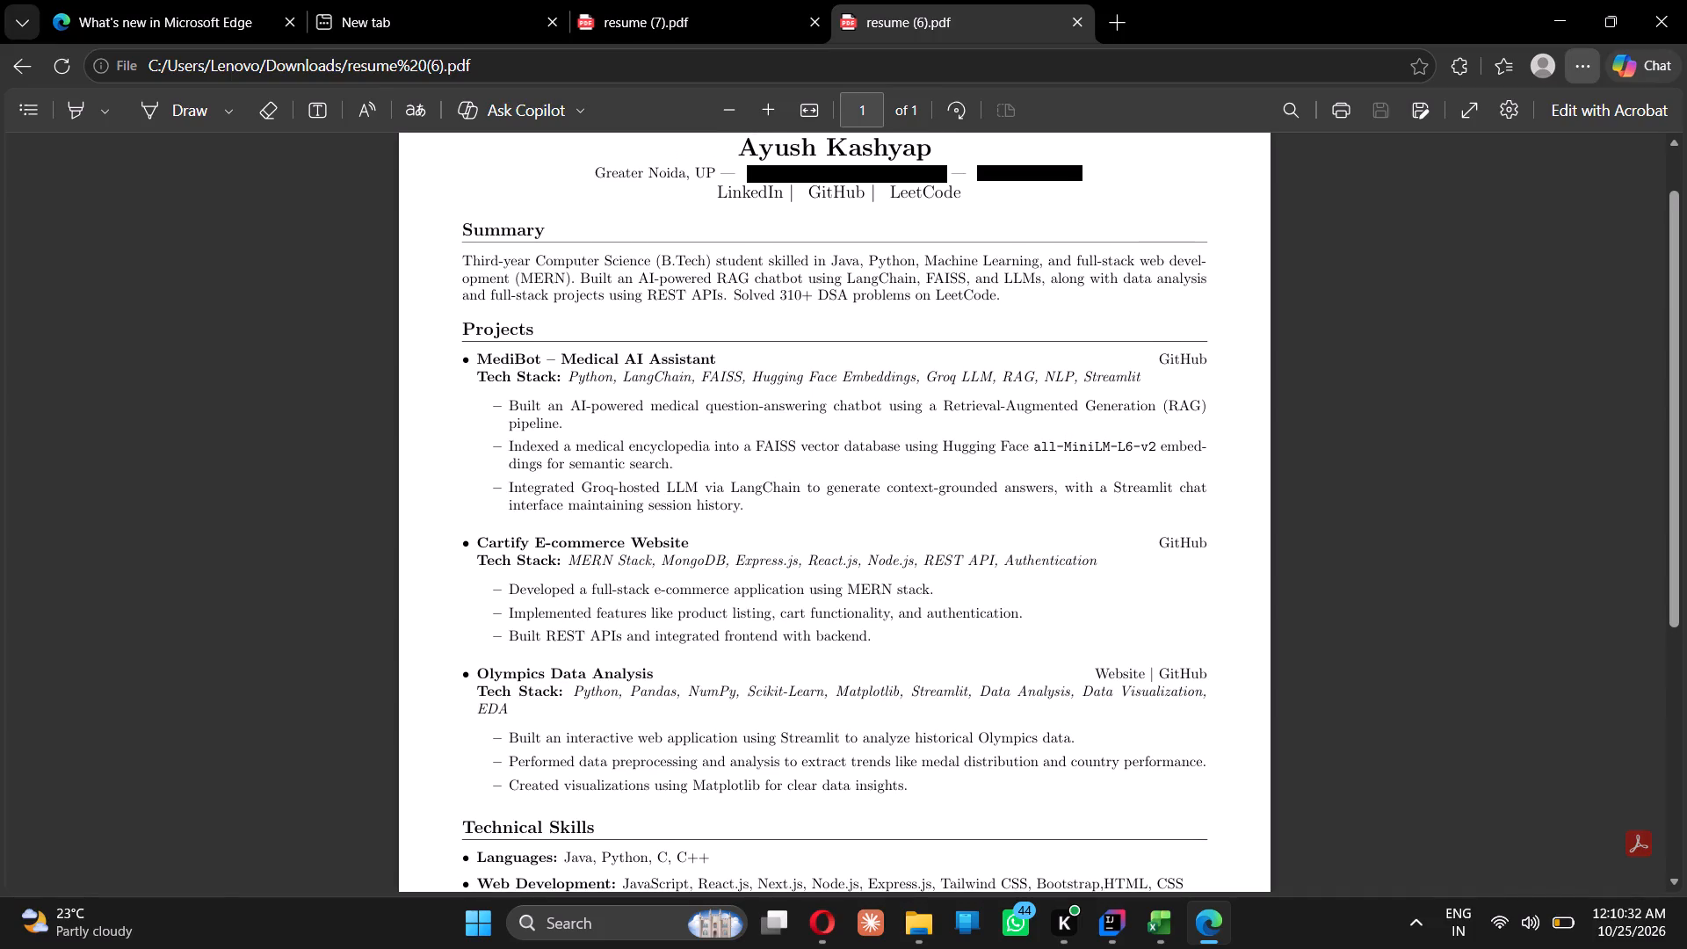
pyautogui.scroll(2, 654, 309)
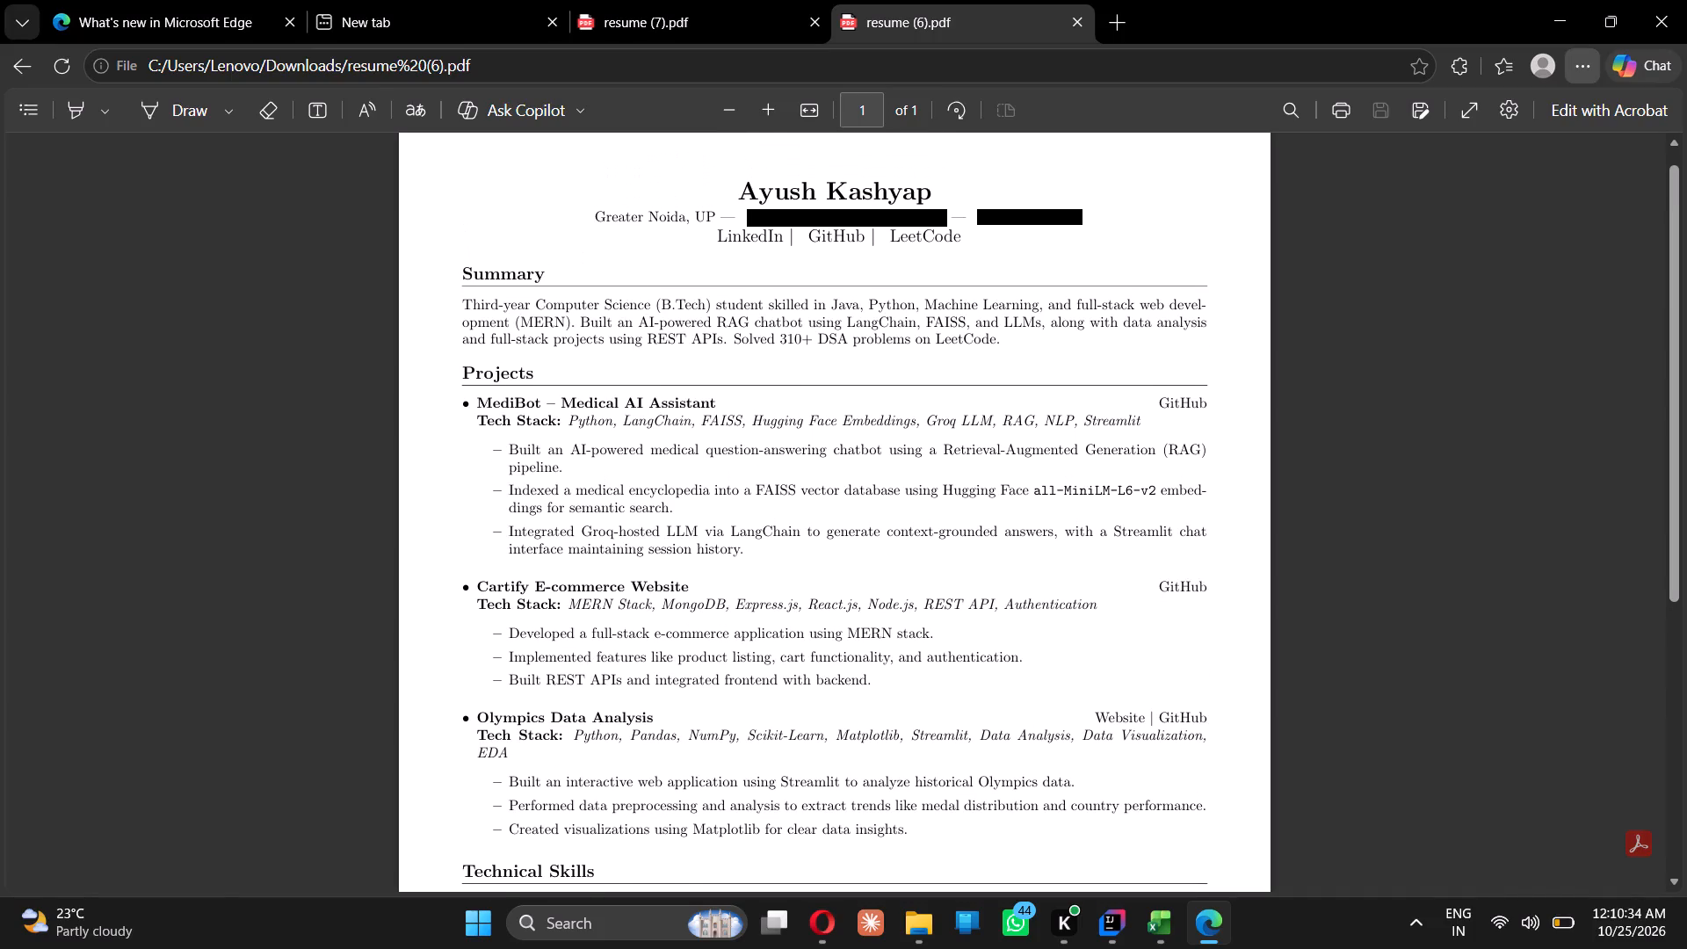
pyautogui.scroll(1, 654, 309)
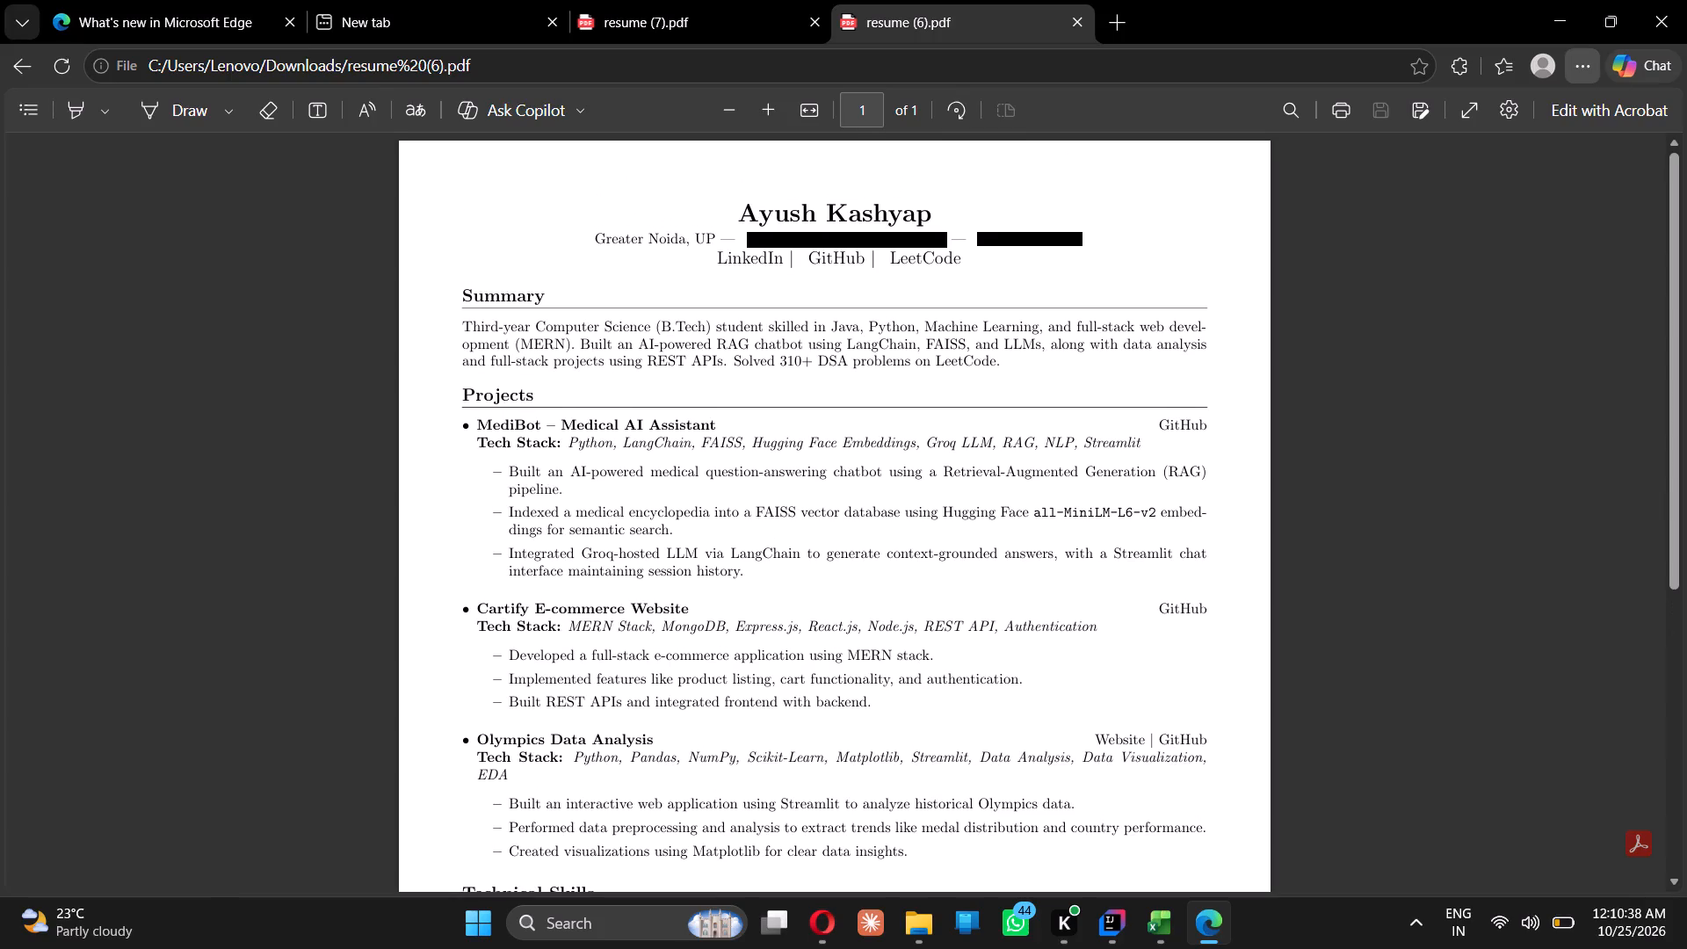
pyautogui.scroll(-3, 1025, 271)
pyautogui.scroll(9, 1025, 271)
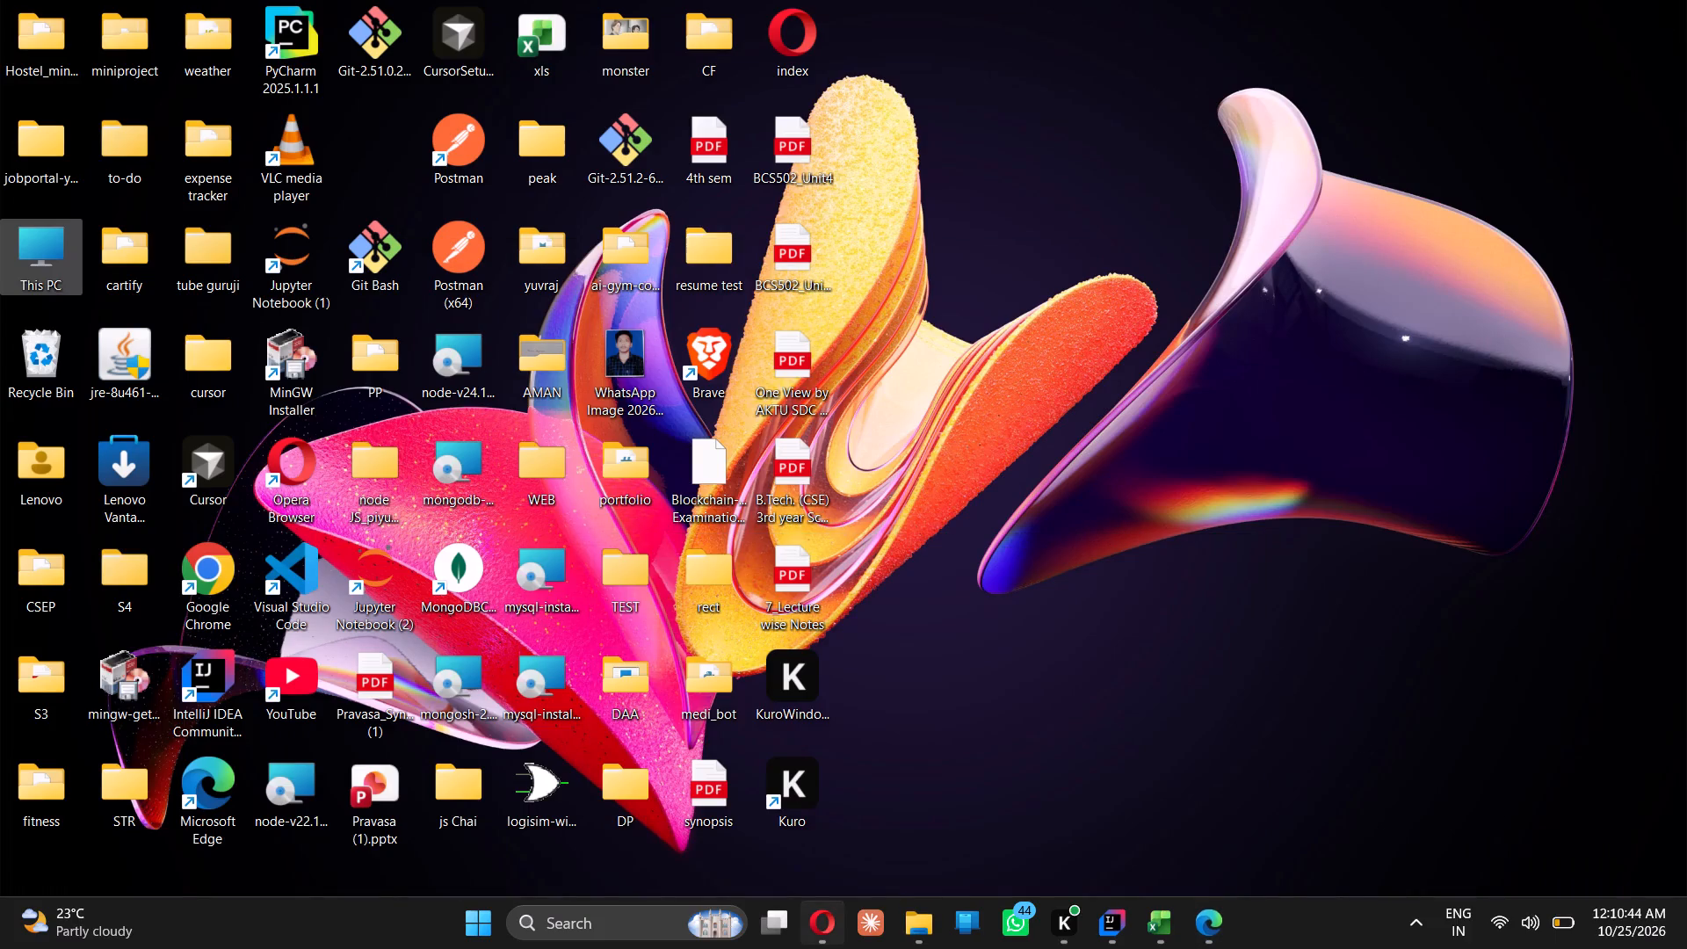
# Switch to Opera and search the web for "overleaf" in a new tab.
pyautogui.click(817, 923)
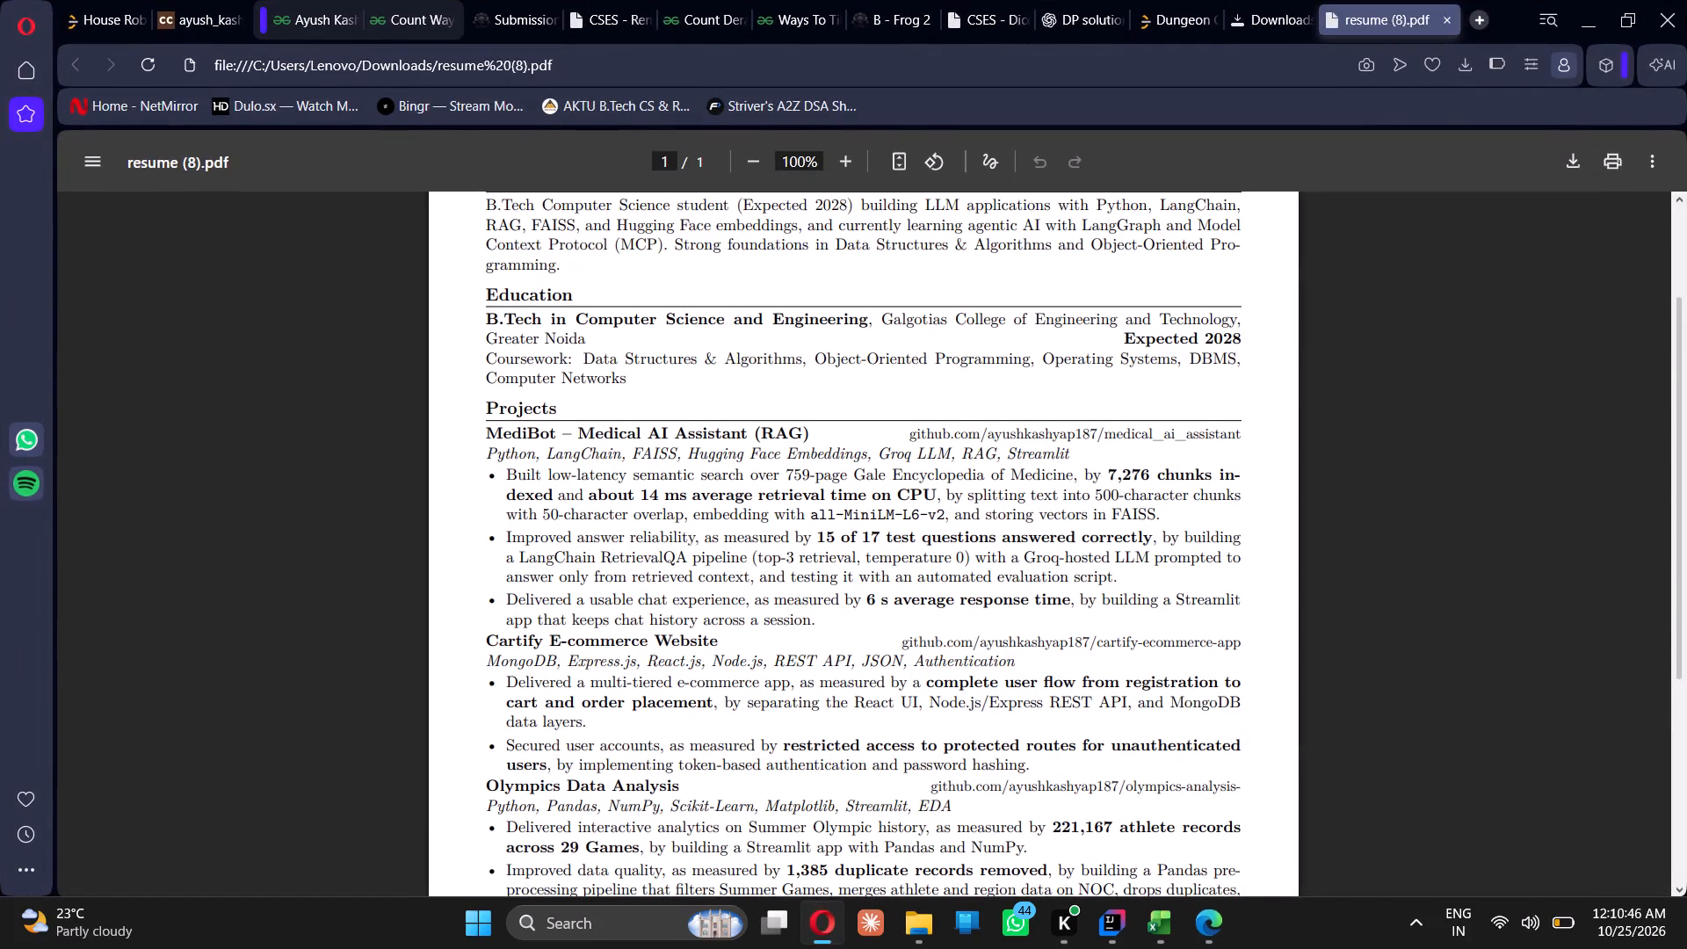
pyautogui.click(1478, 20)
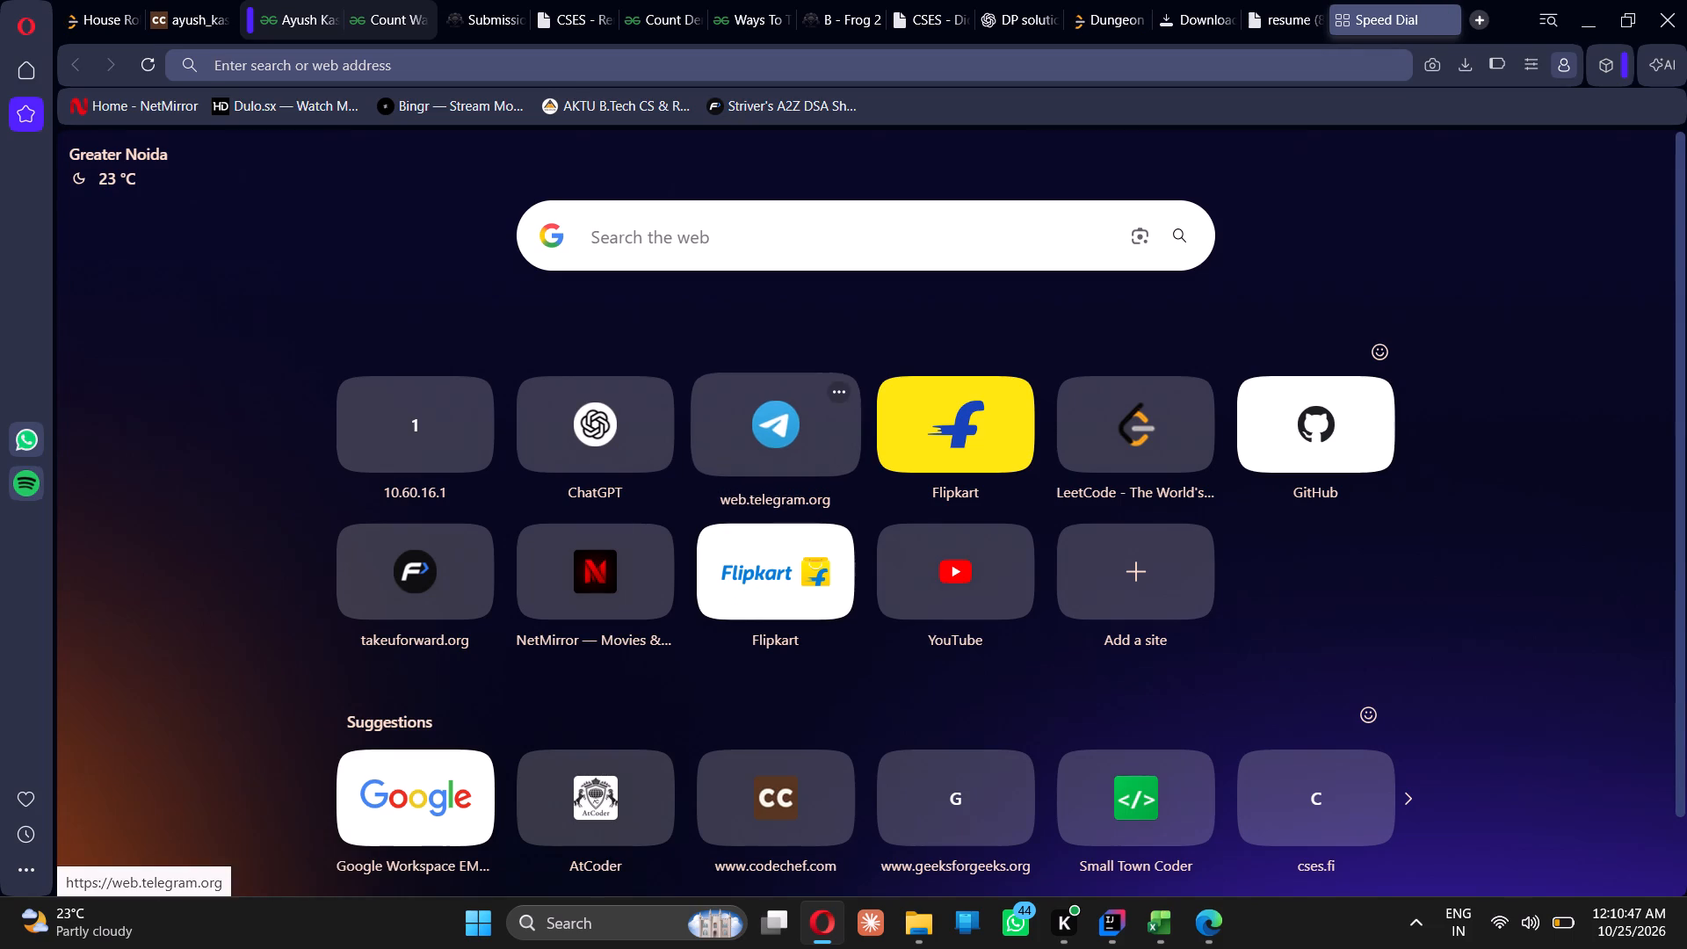
pyautogui.click(747, 255)
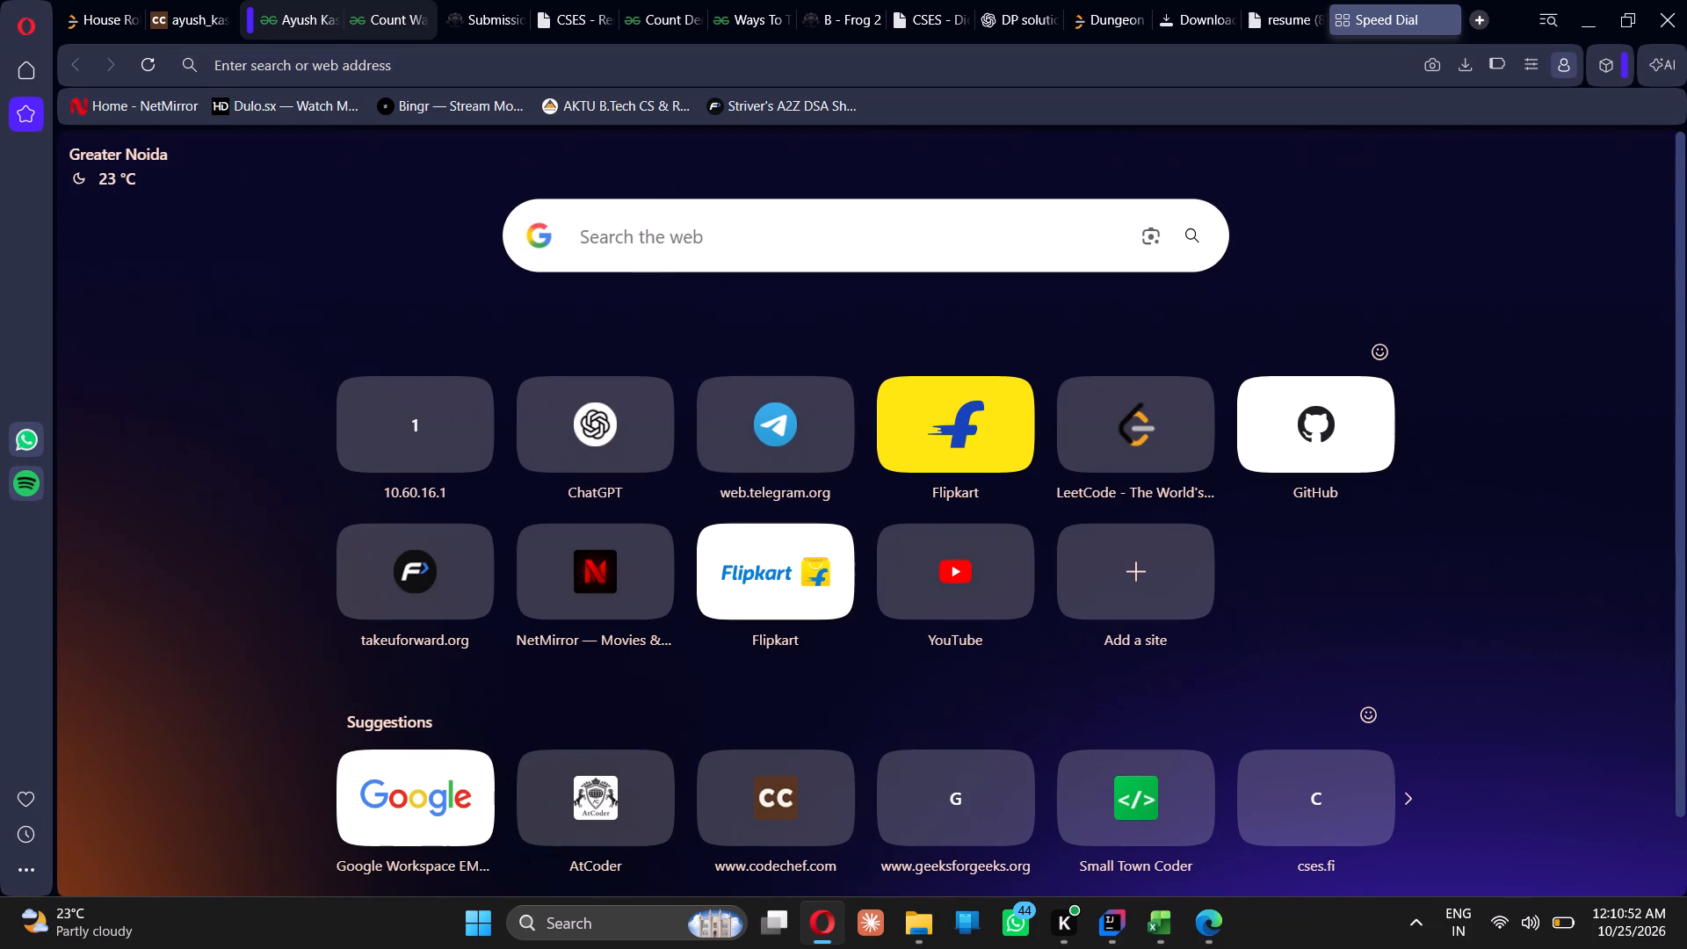
pyautogui.write('over')
pyautogui.write('leaf')
pyautogui.press('Return')
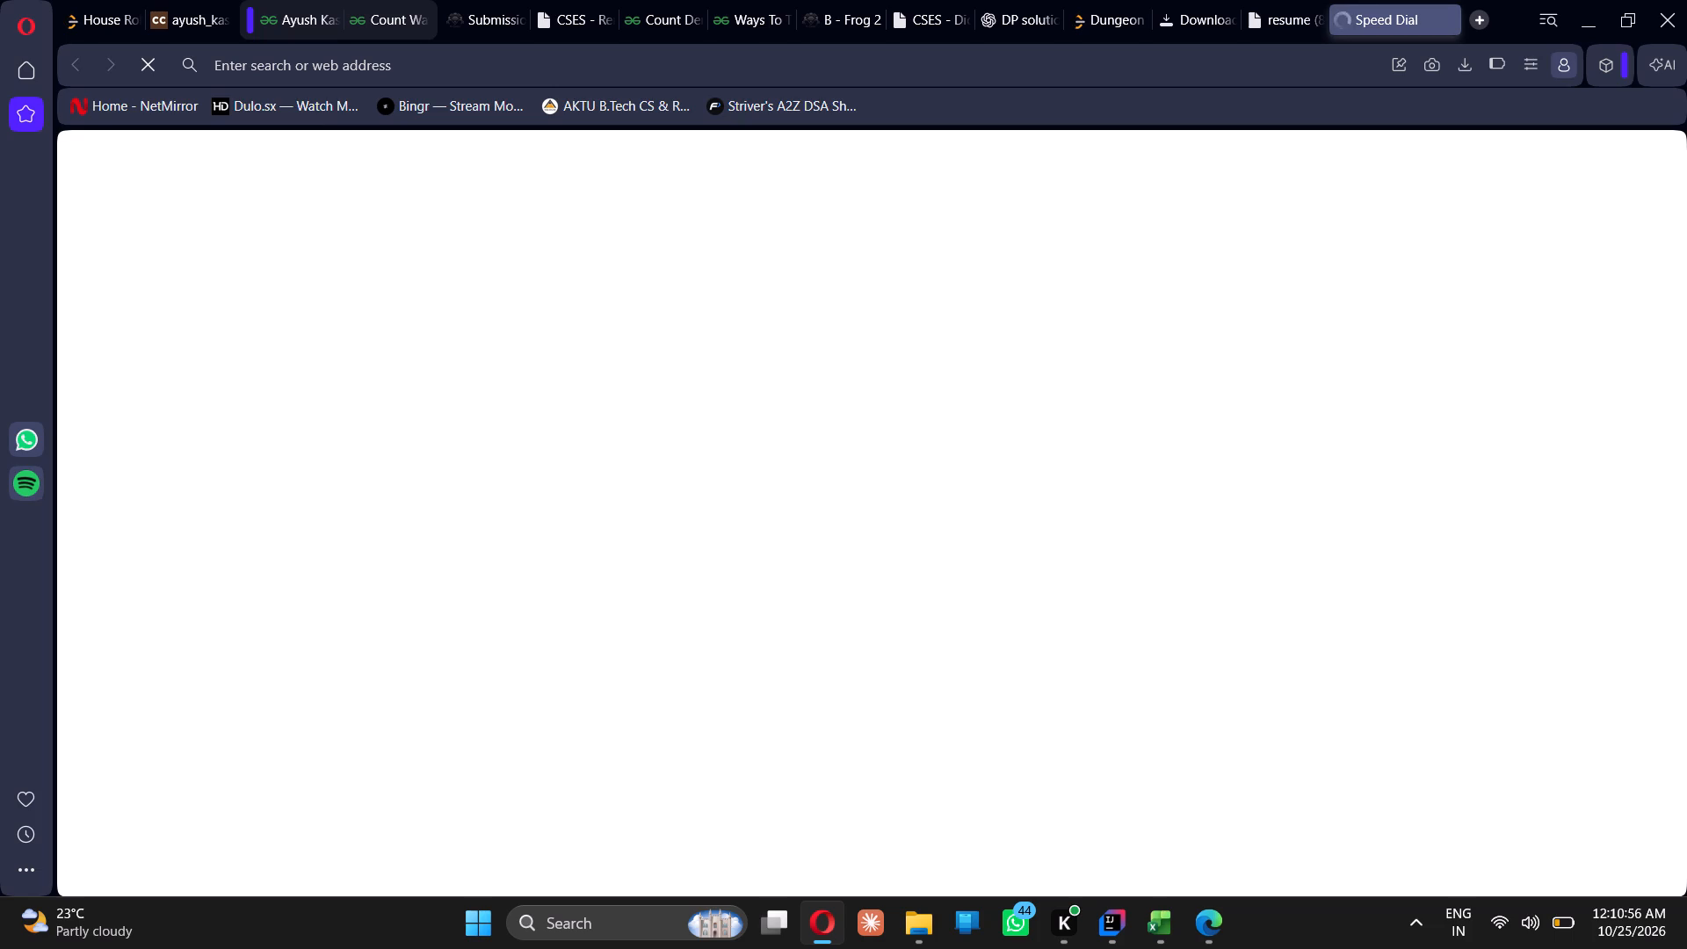
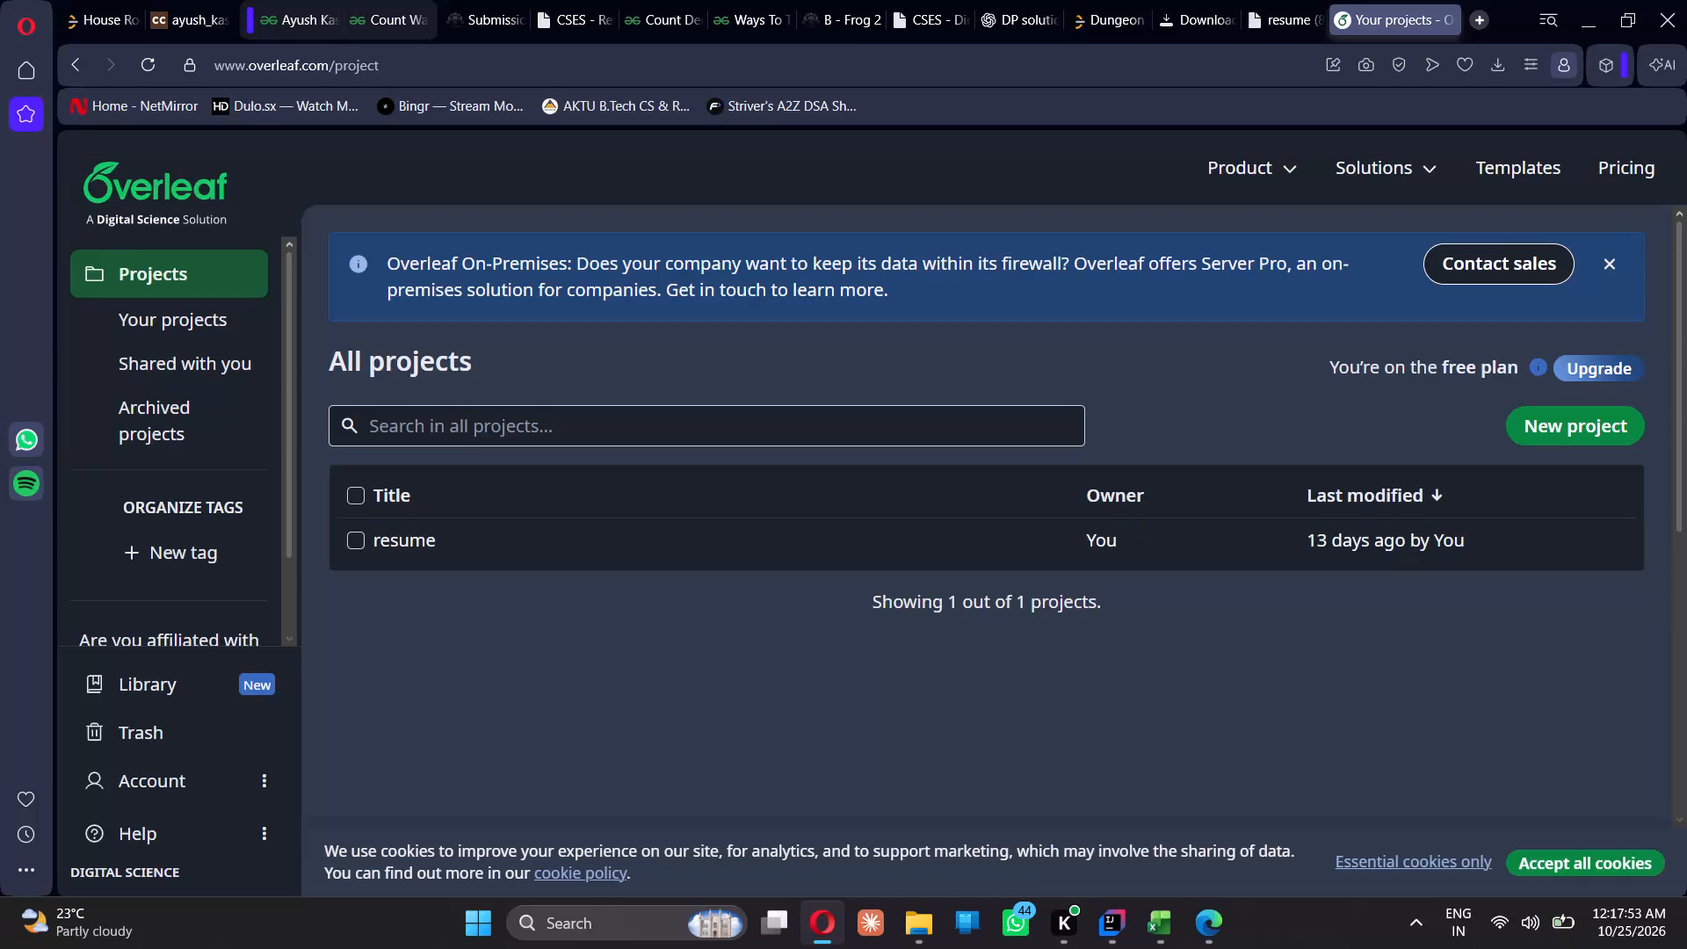
# Open the resume project with its main.tex source in the editor.
pyautogui.click(392, 538)
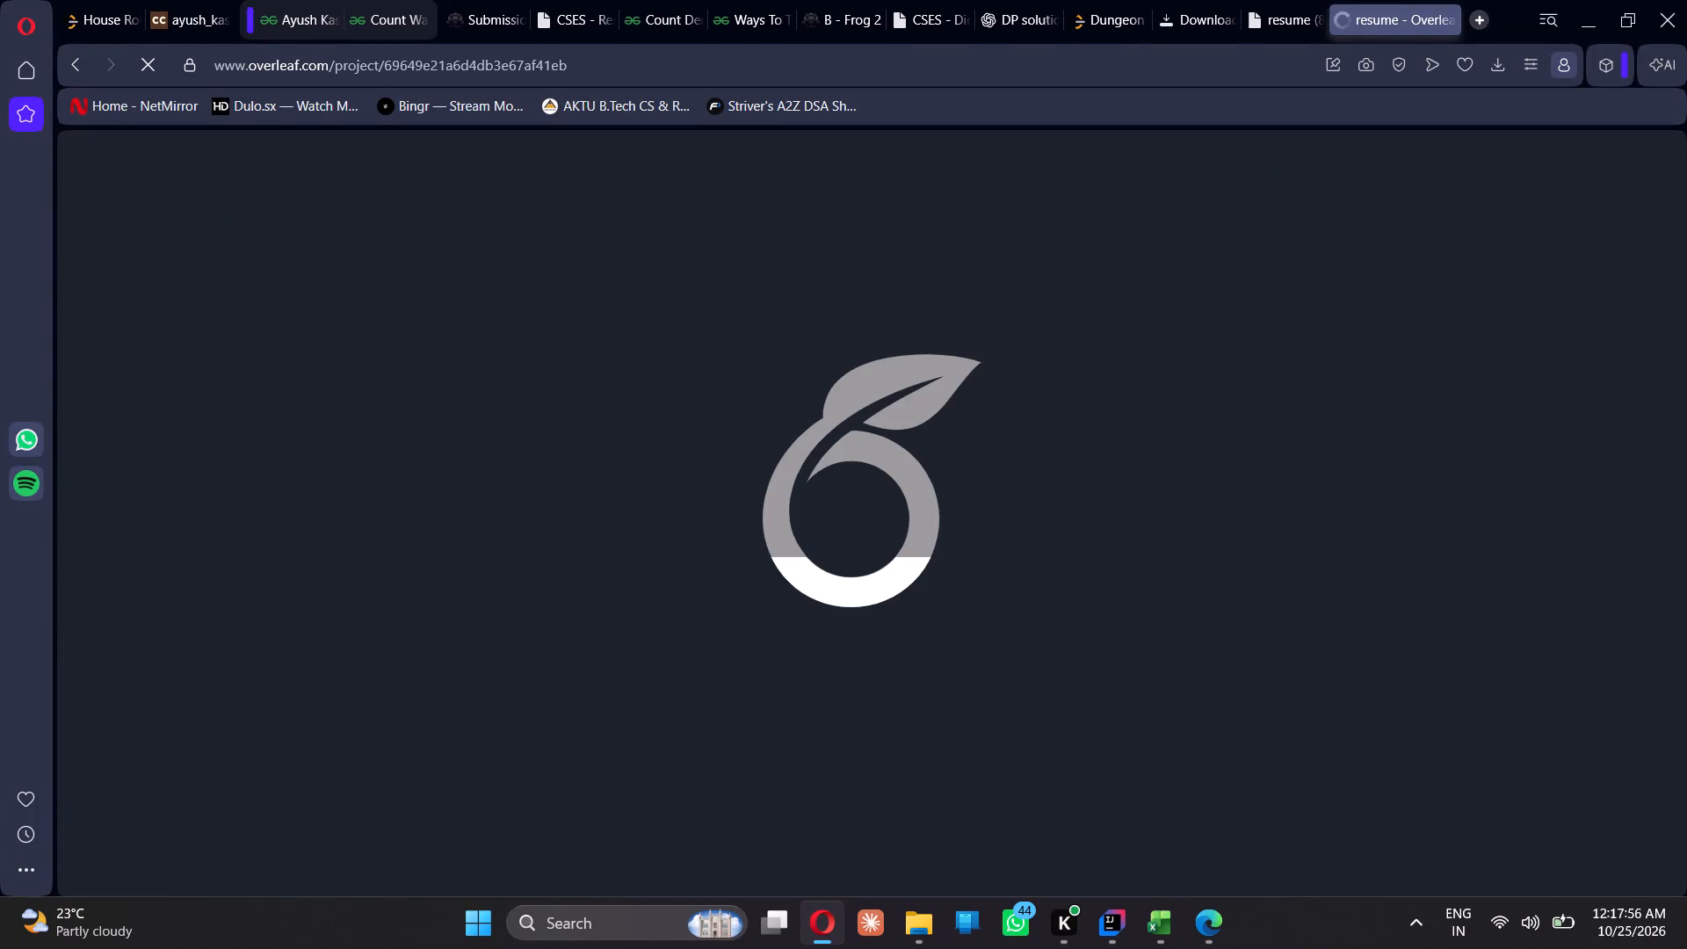
pyautogui.tripleClick(457, 508)
pyautogui.click(457, 508)
pyautogui.moveTo(457, 508); pyautogui.dragTo(474, 496)
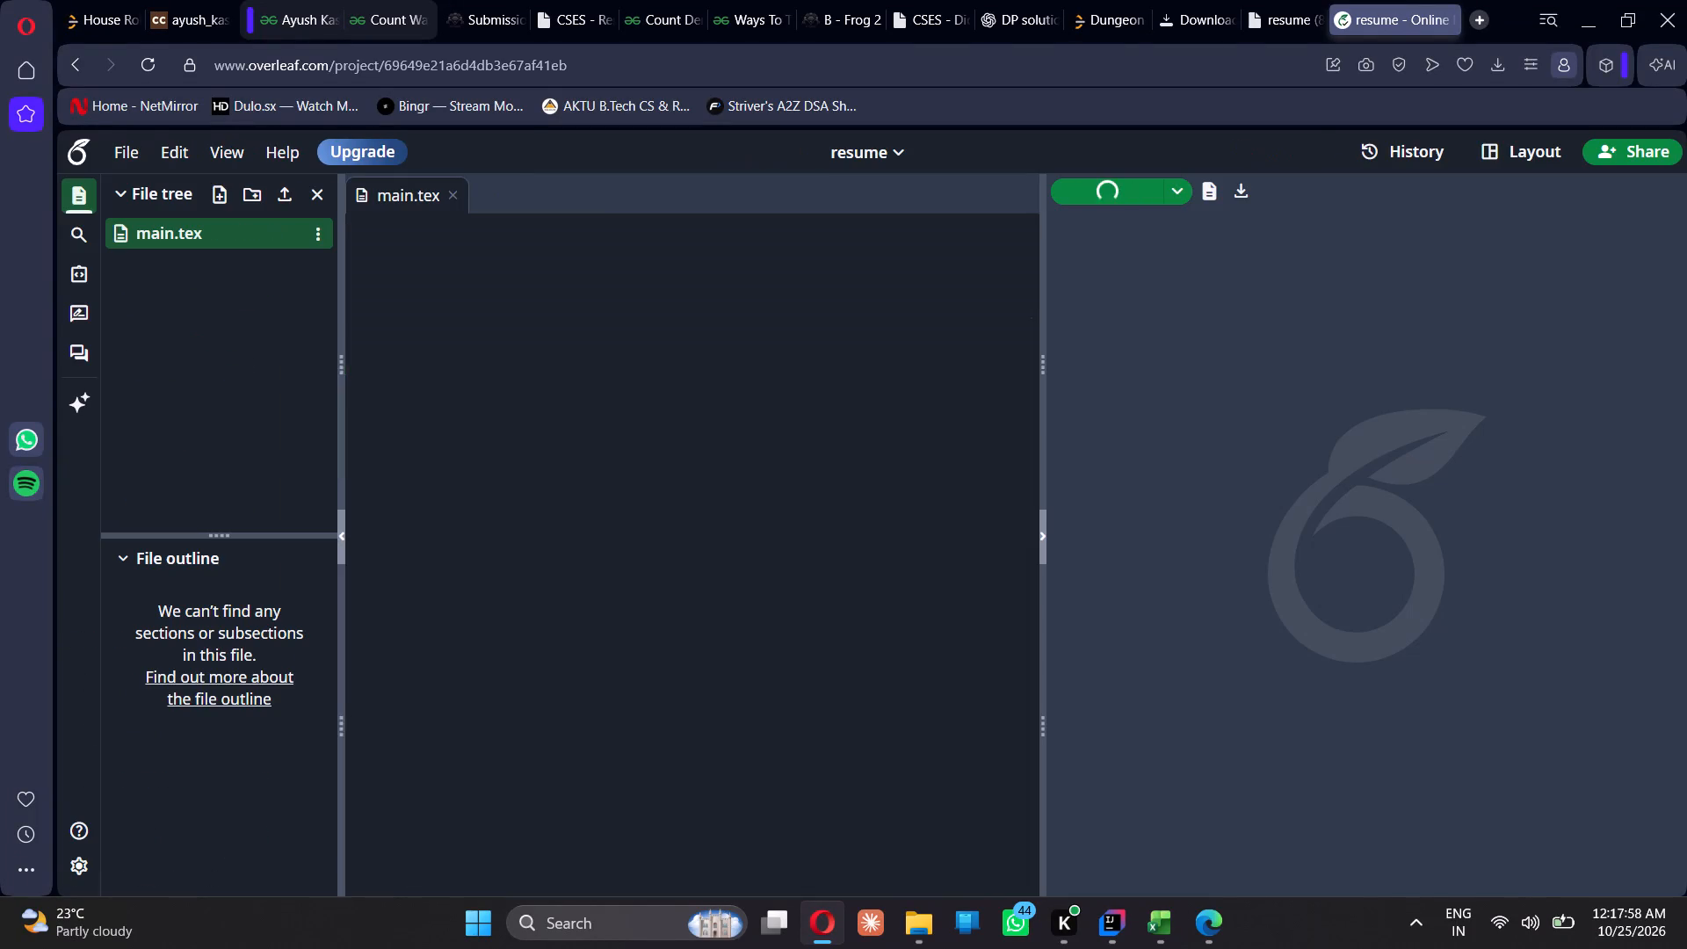
pyautogui.moveTo(505, 503); pyautogui.dragTo(532, 500)
pyautogui.click(626, 476)
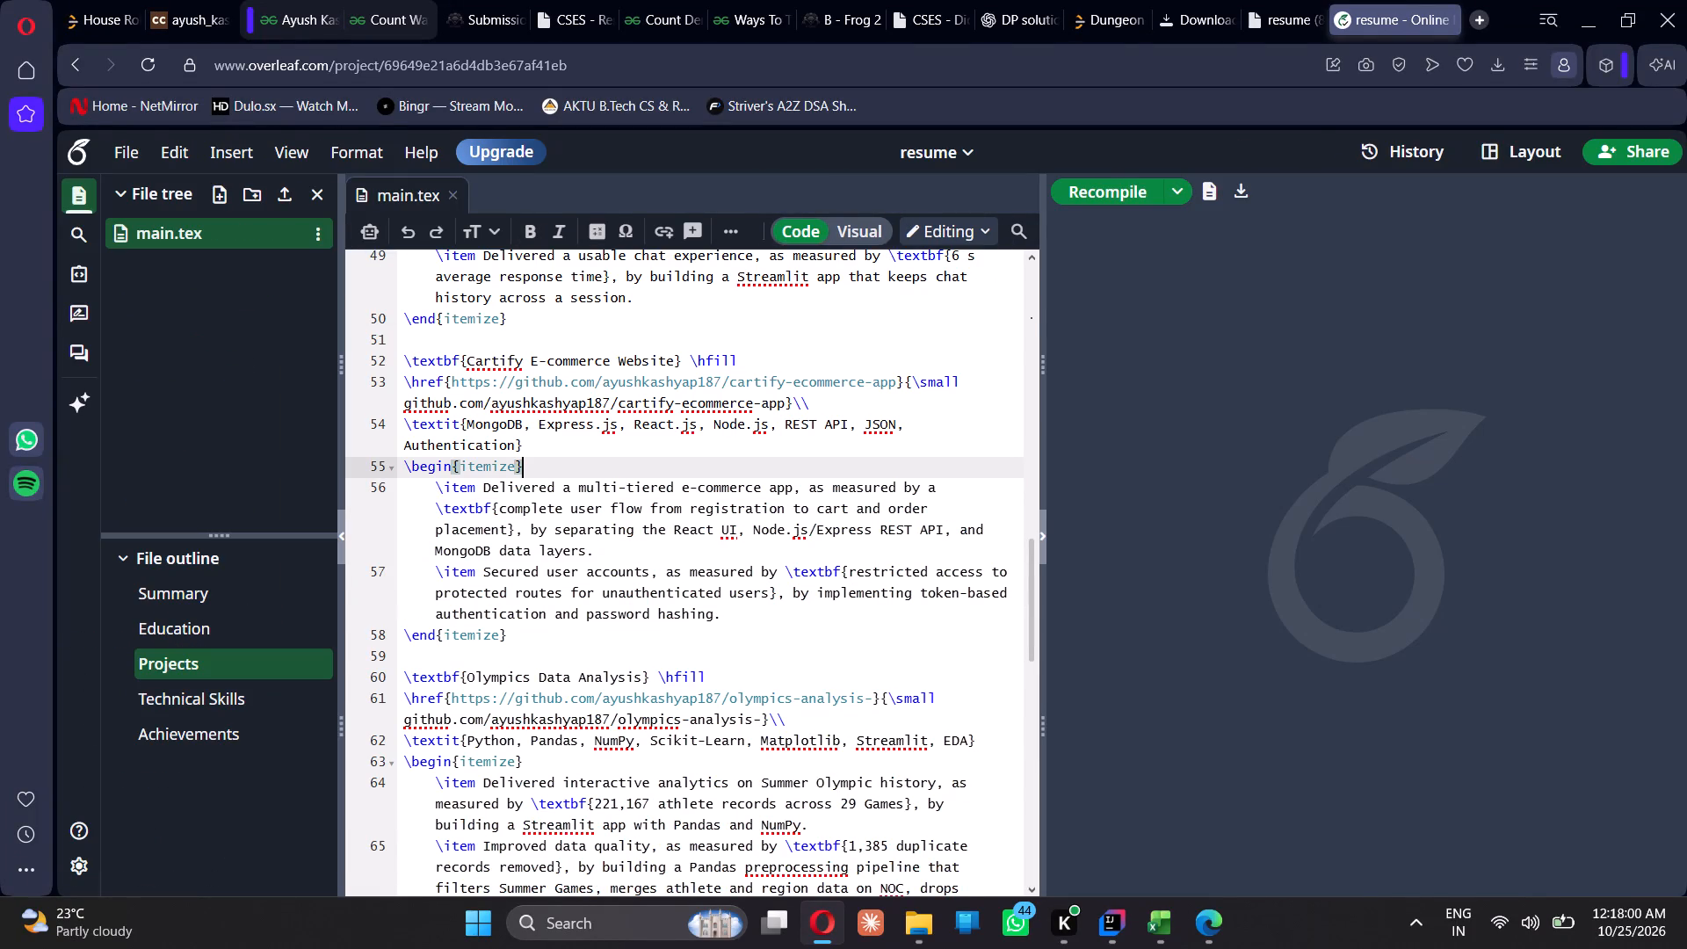
# Read through the main.tex source from the preamble and header to the Summary, Education and Projects sections.
pyautogui.scroll(11, 626, 476)
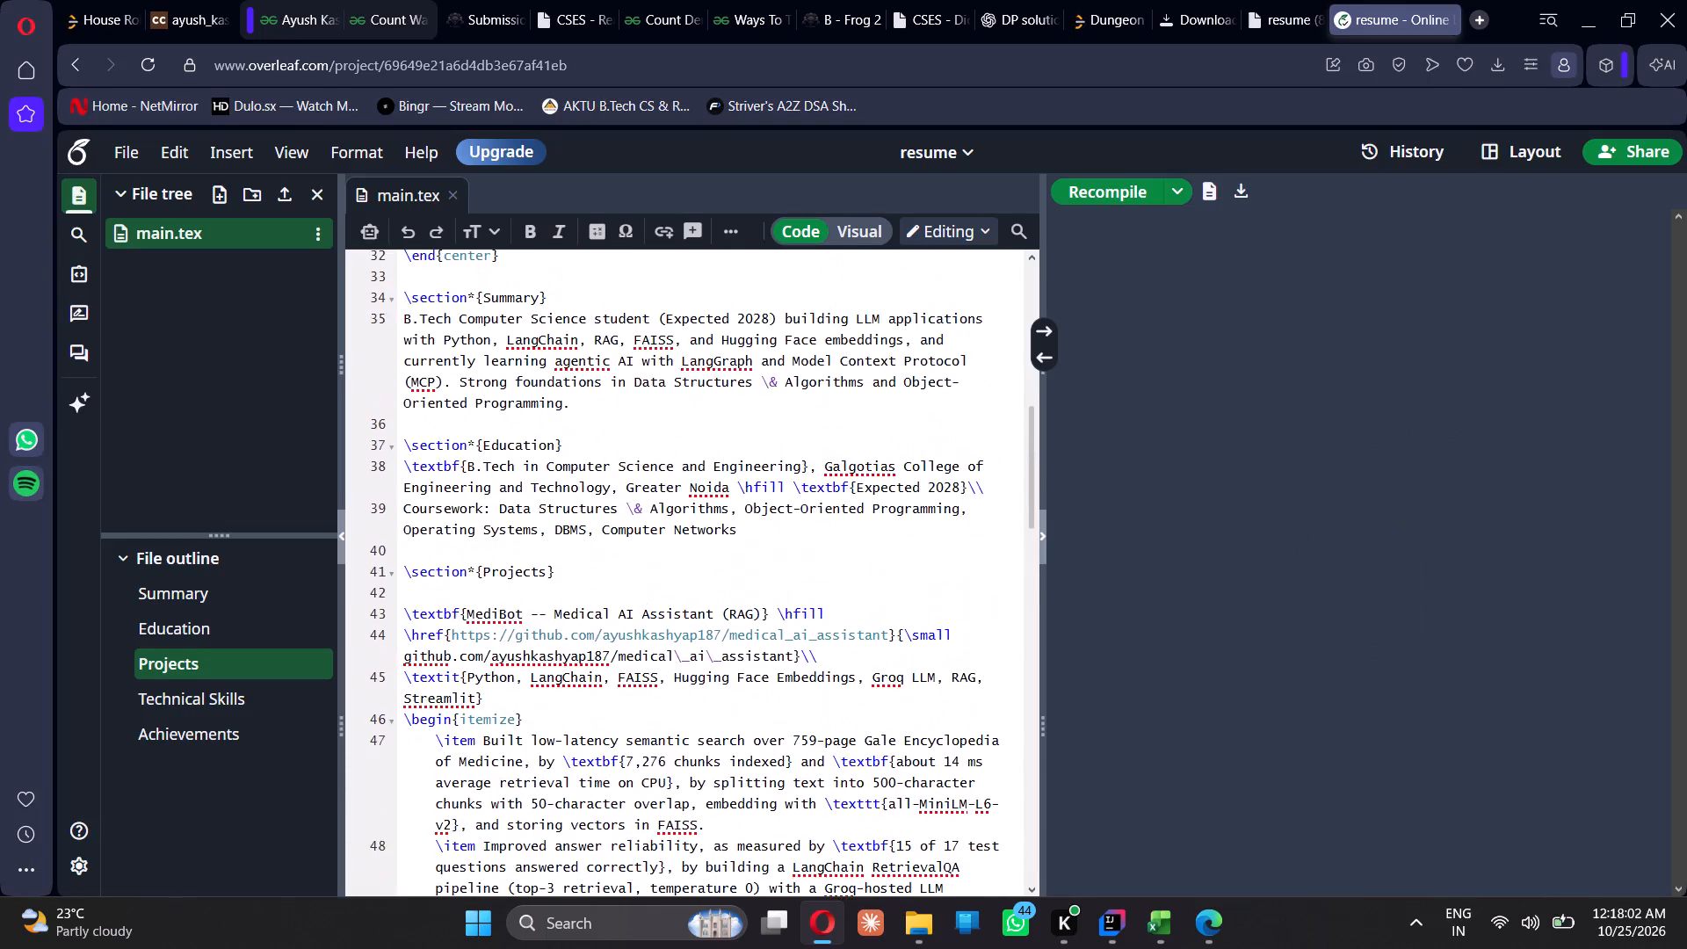
pyautogui.scroll(15, 626, 476)
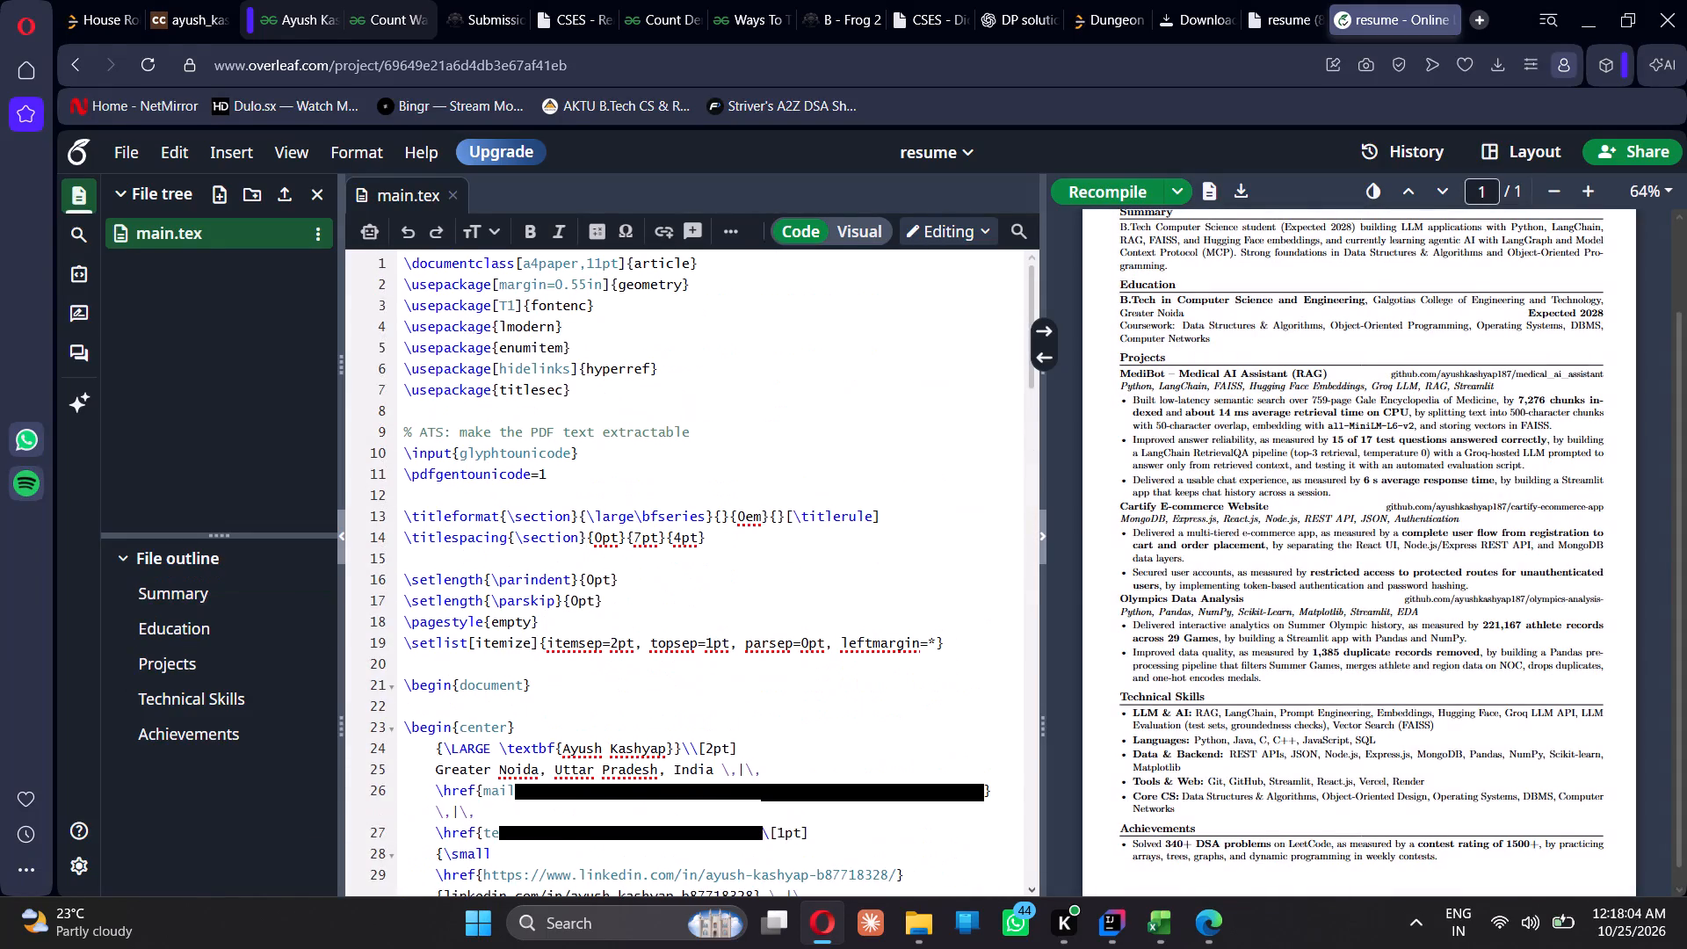
pyautogui.scroll(-4, 626, 476)
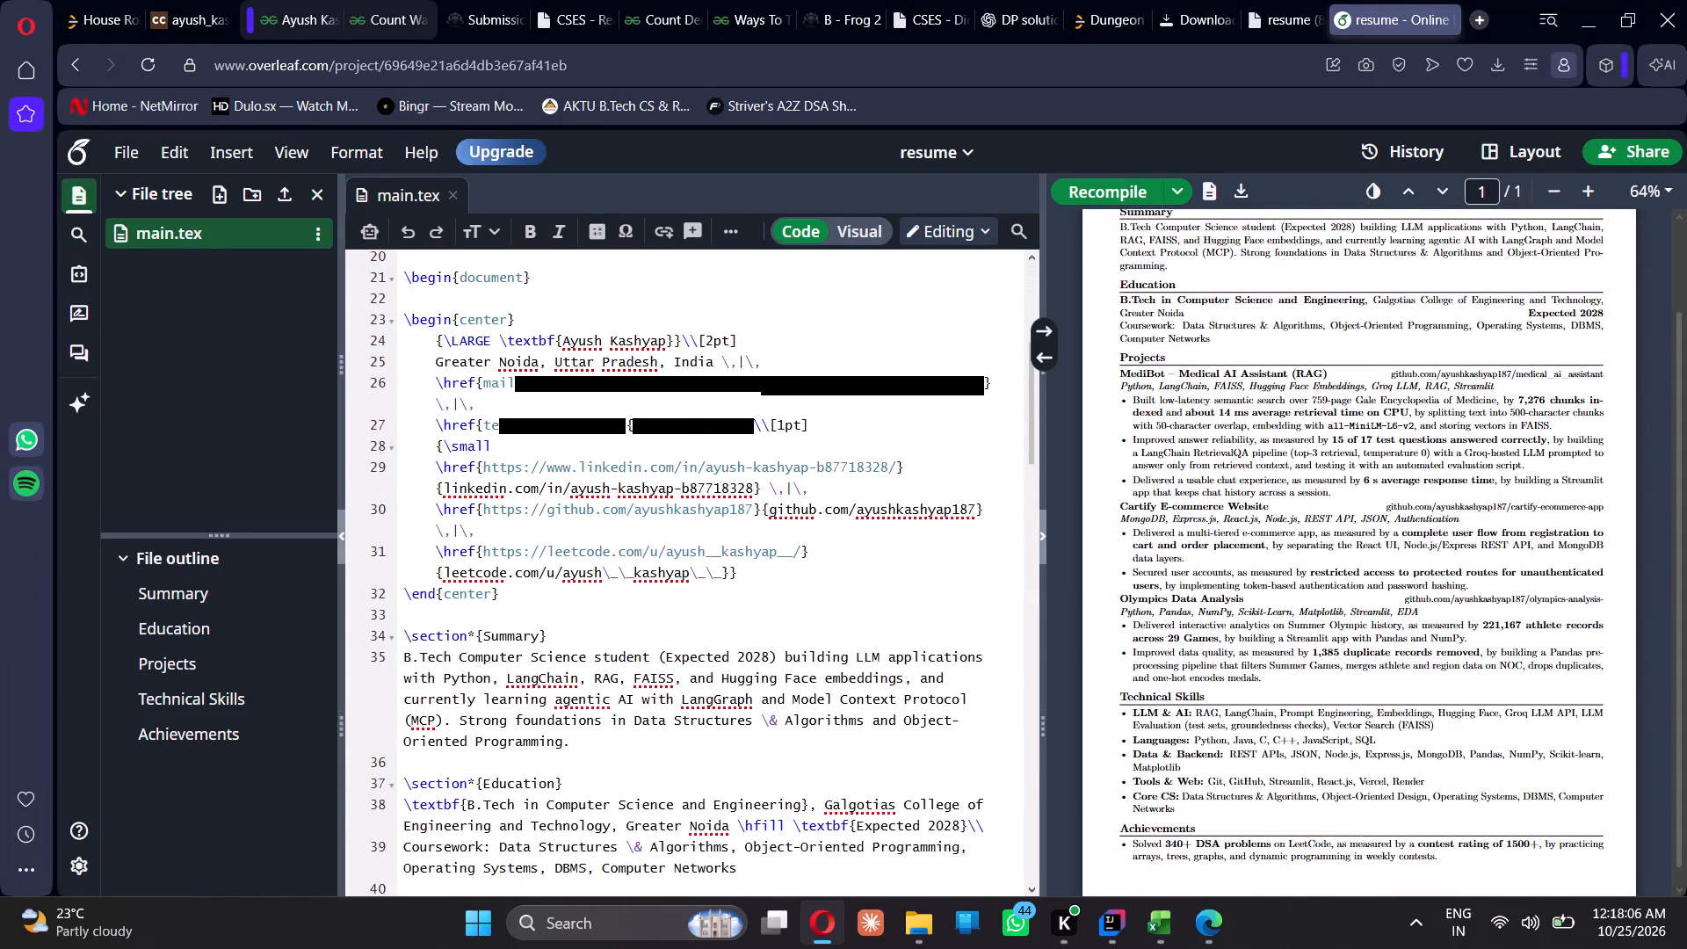
pyautogui.scroll(-2, 626, 476)
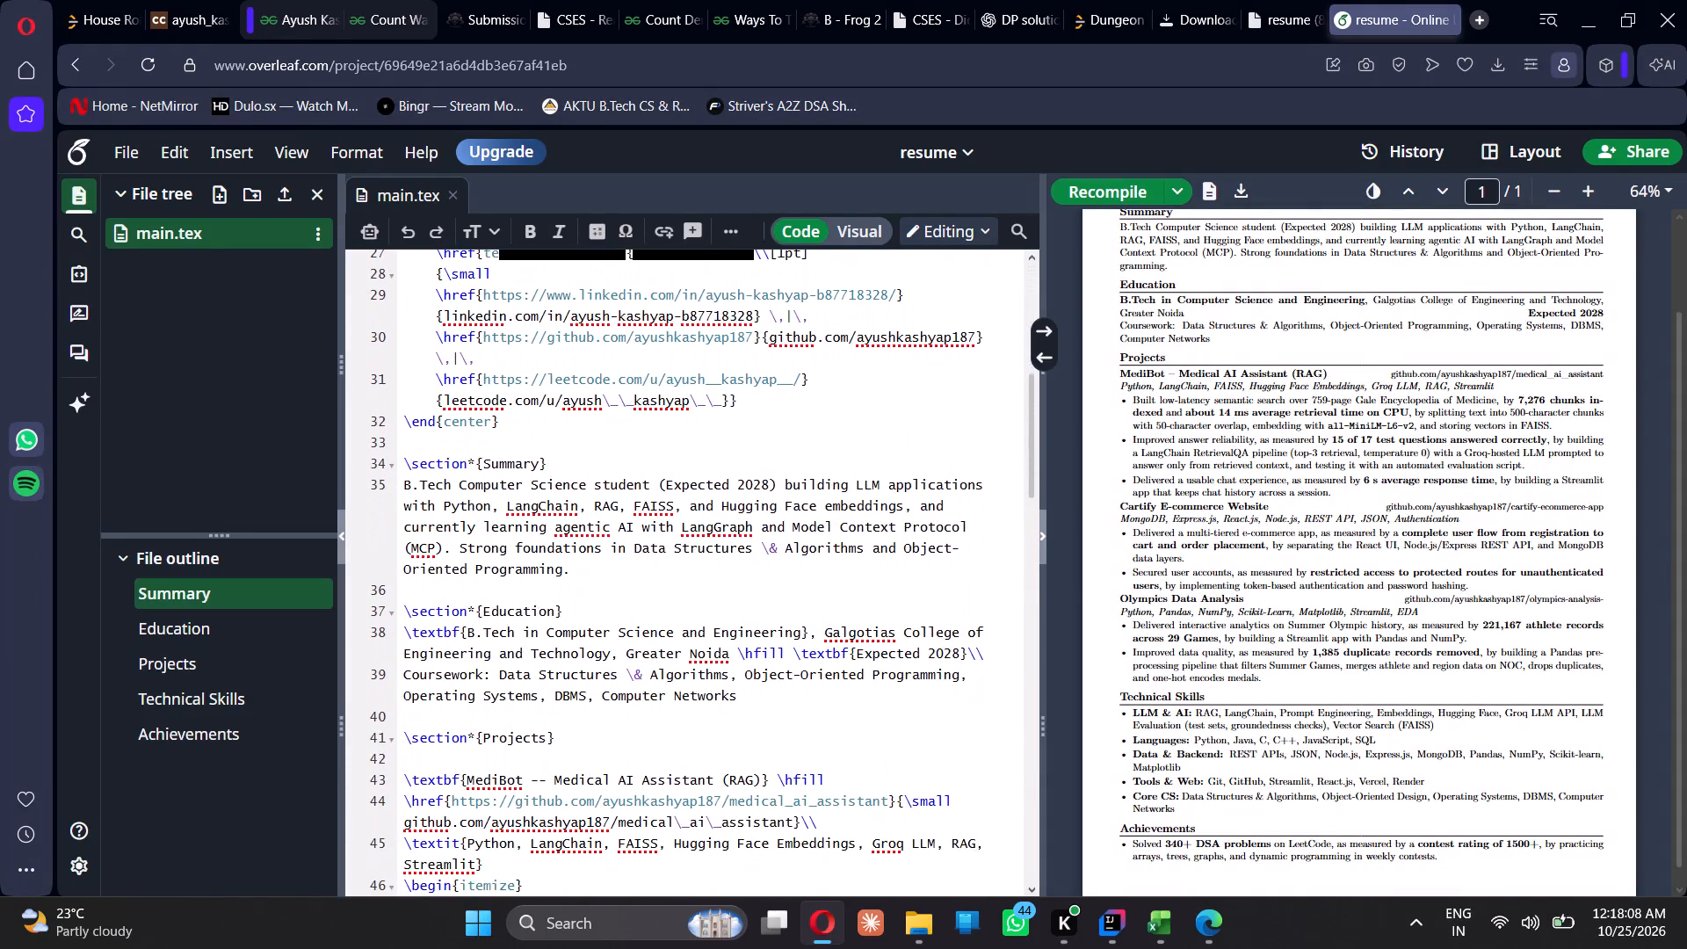
pyautogui.scroll(-1, 626, 476)
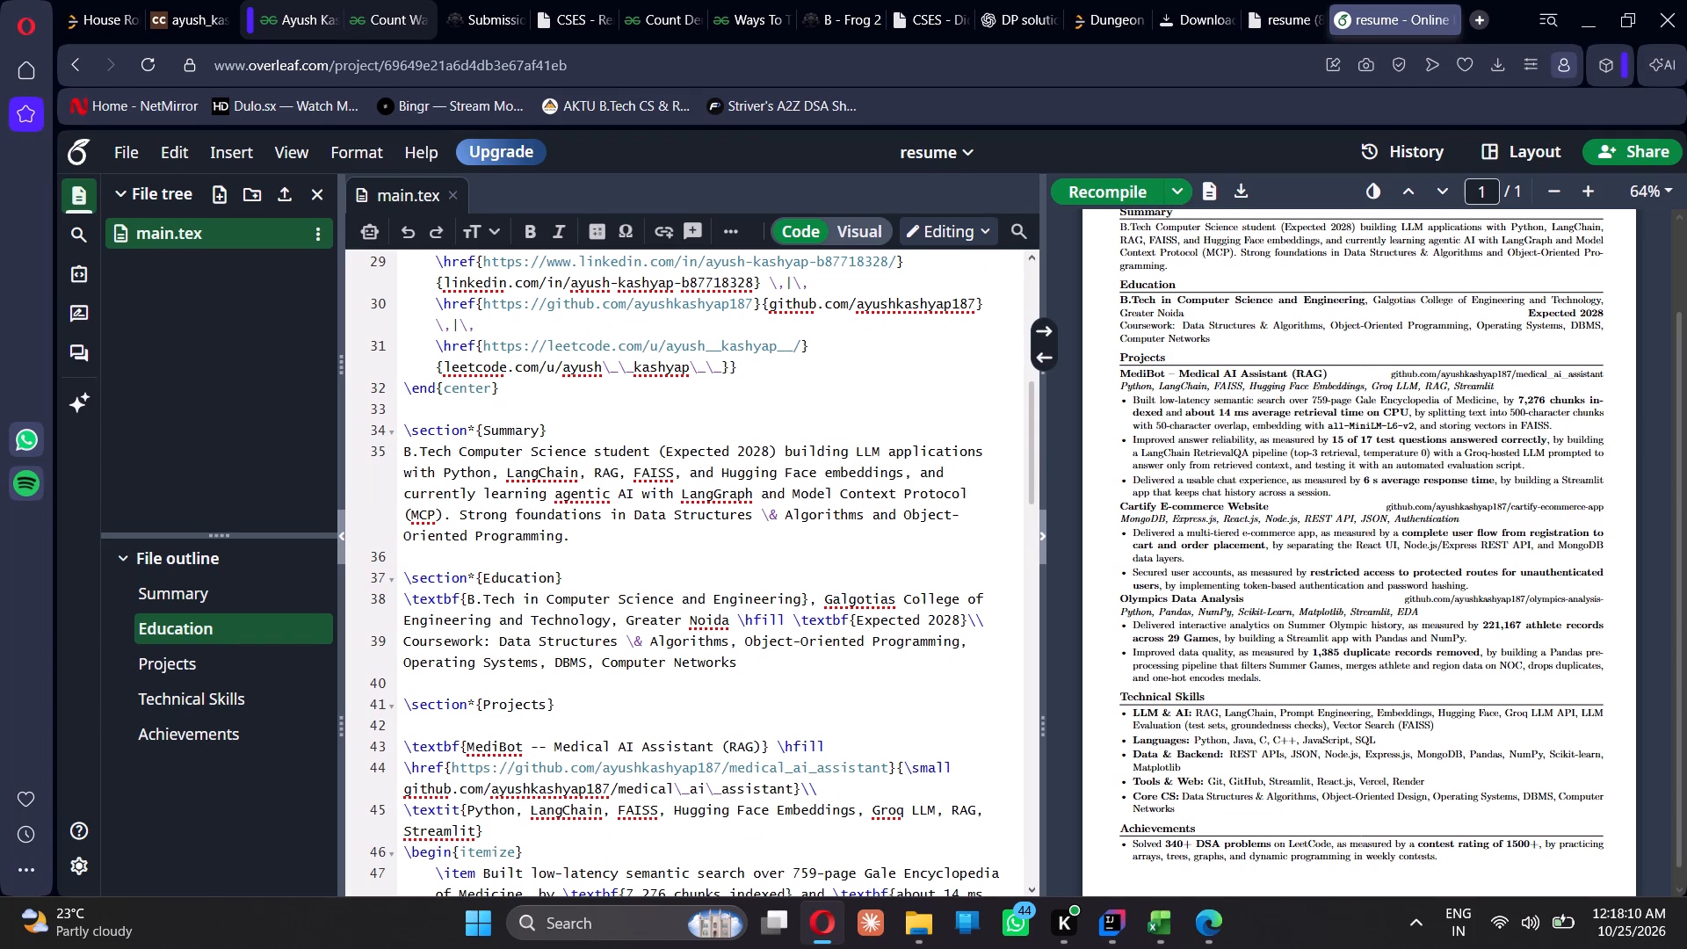
pyautogui.moveTo(581, 539); pyautogui.dragTo(457, 509)
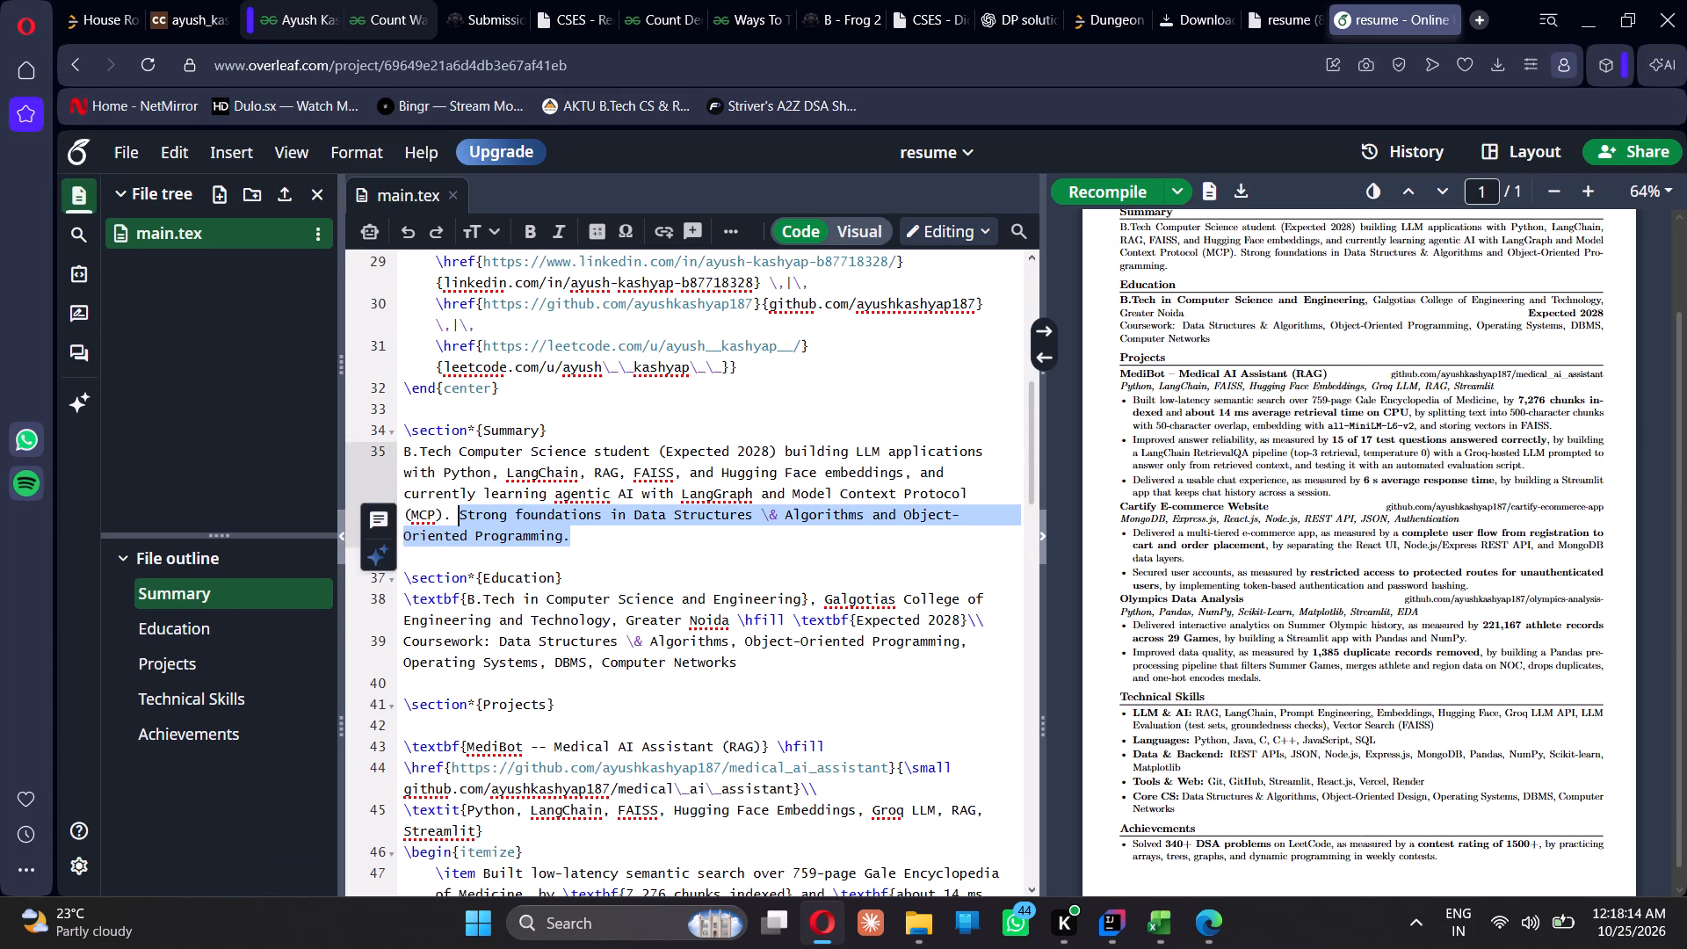
pyautogui.click(404, 452)
pyautogui.click(404, 452)
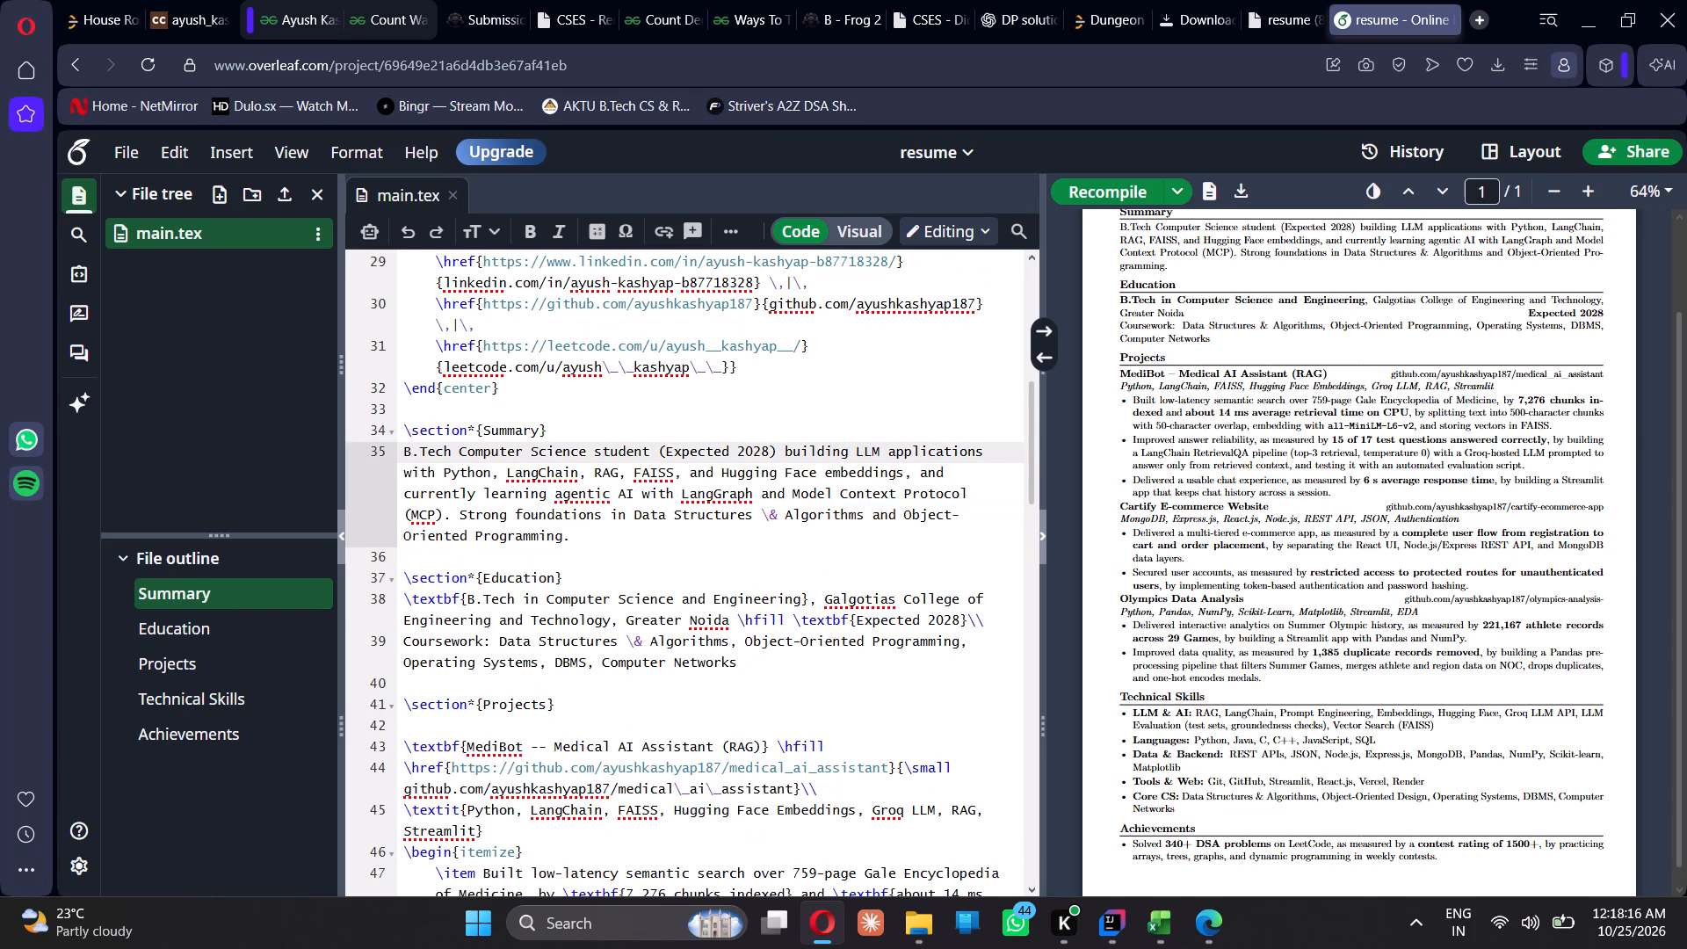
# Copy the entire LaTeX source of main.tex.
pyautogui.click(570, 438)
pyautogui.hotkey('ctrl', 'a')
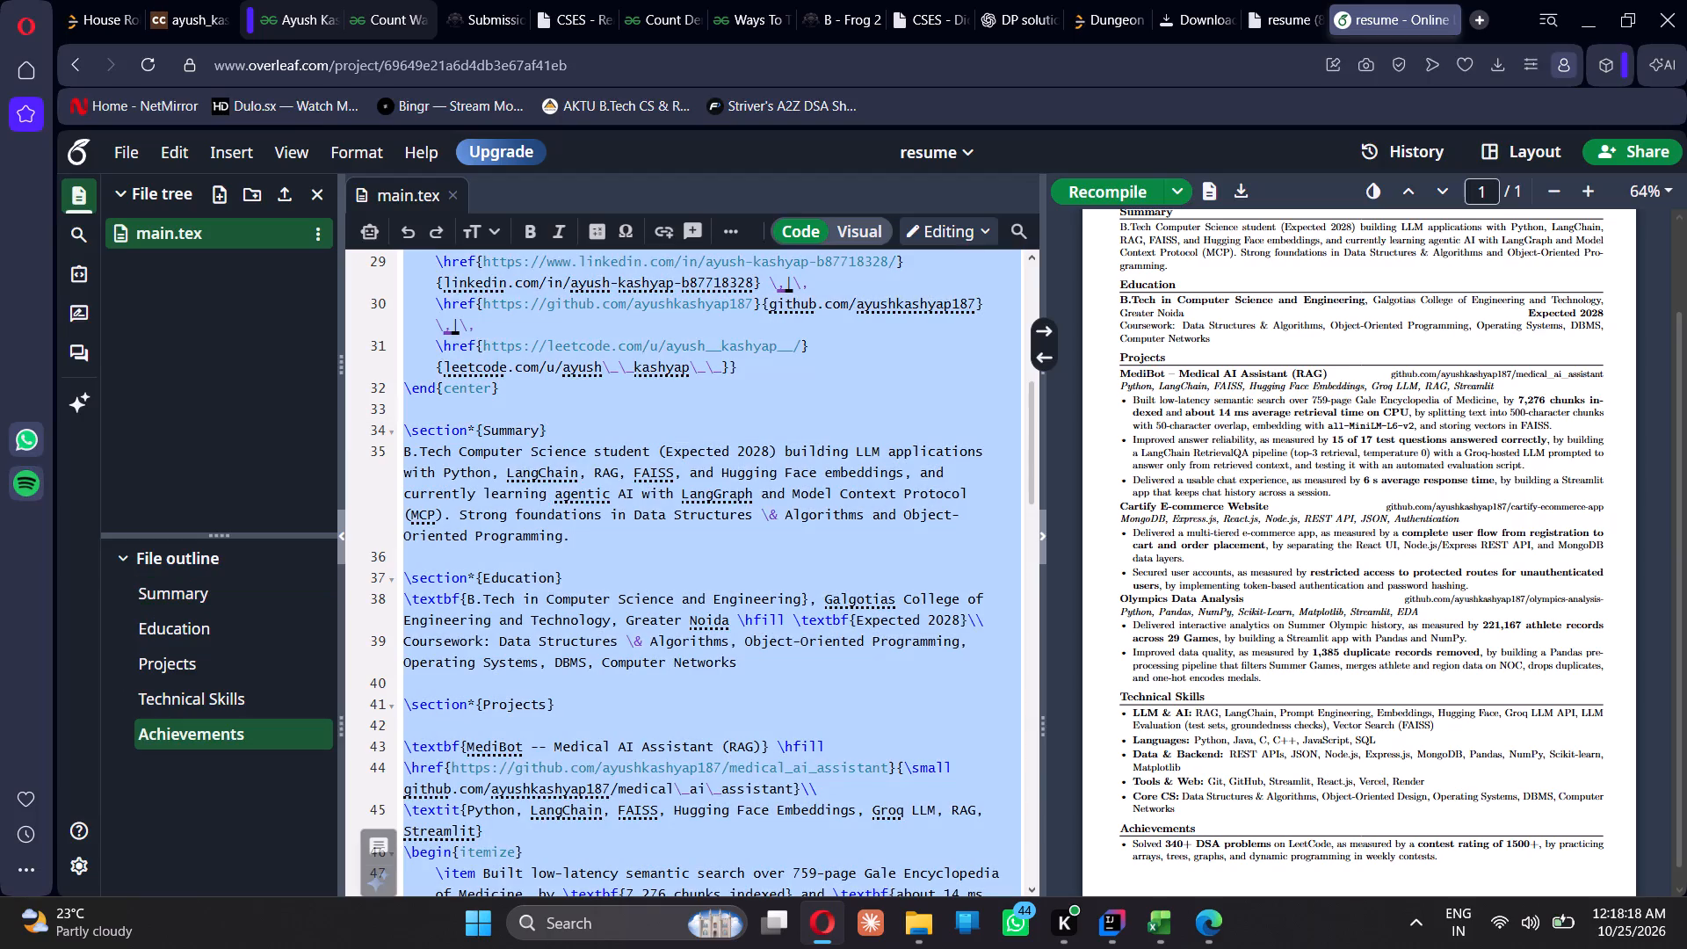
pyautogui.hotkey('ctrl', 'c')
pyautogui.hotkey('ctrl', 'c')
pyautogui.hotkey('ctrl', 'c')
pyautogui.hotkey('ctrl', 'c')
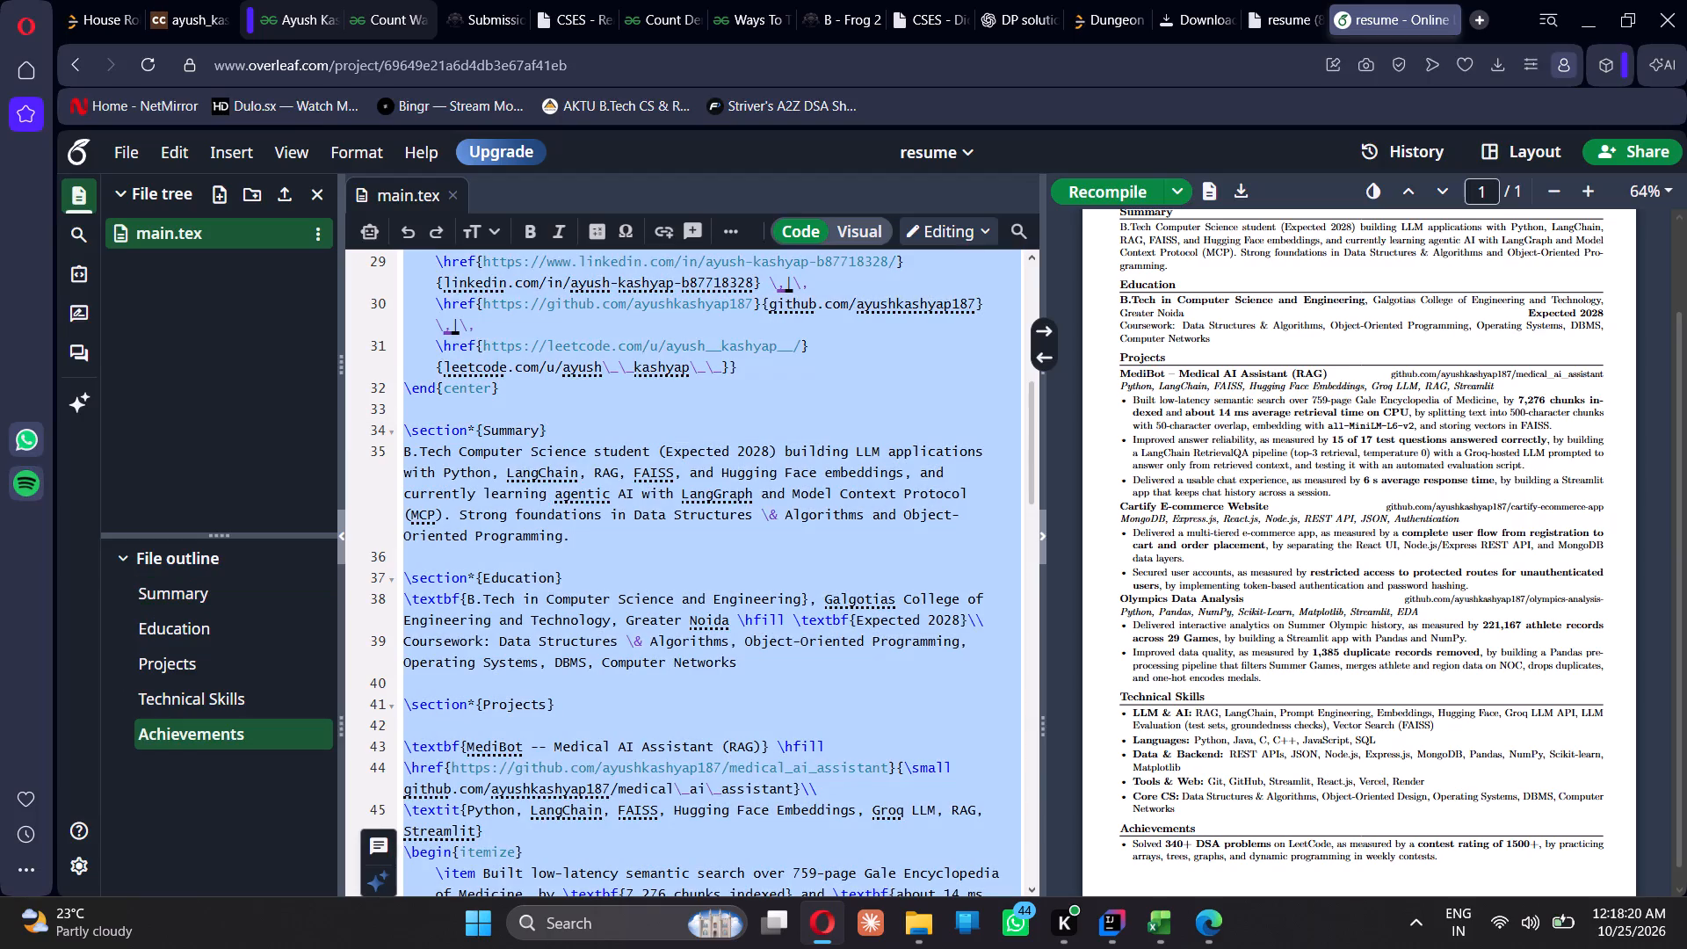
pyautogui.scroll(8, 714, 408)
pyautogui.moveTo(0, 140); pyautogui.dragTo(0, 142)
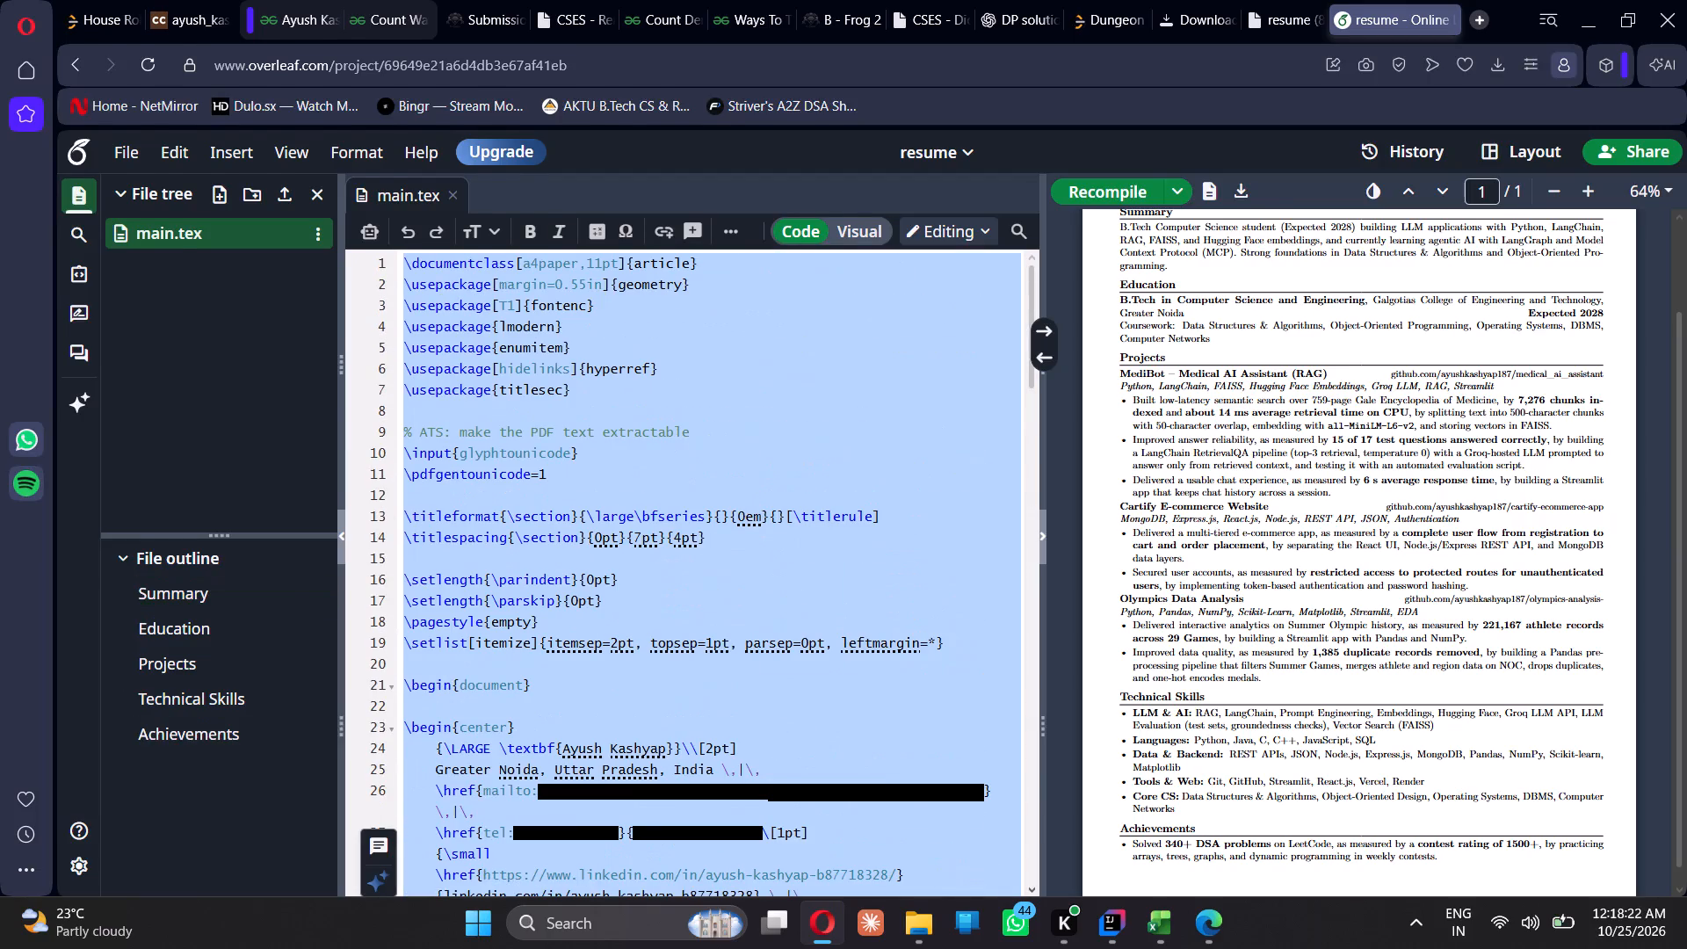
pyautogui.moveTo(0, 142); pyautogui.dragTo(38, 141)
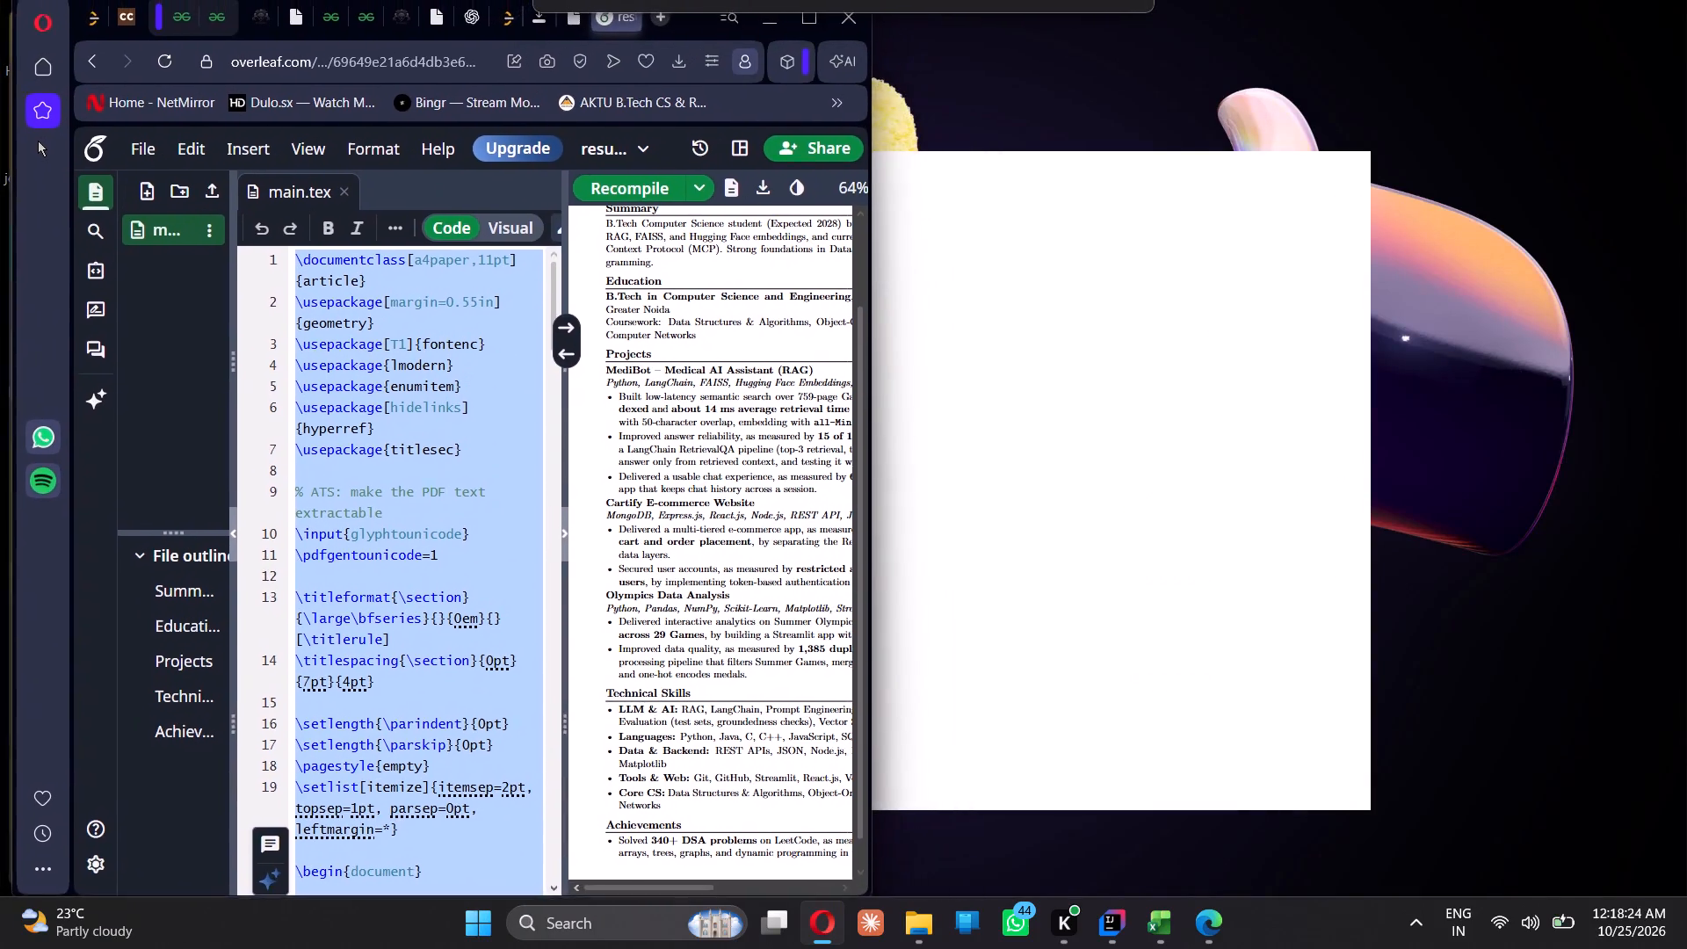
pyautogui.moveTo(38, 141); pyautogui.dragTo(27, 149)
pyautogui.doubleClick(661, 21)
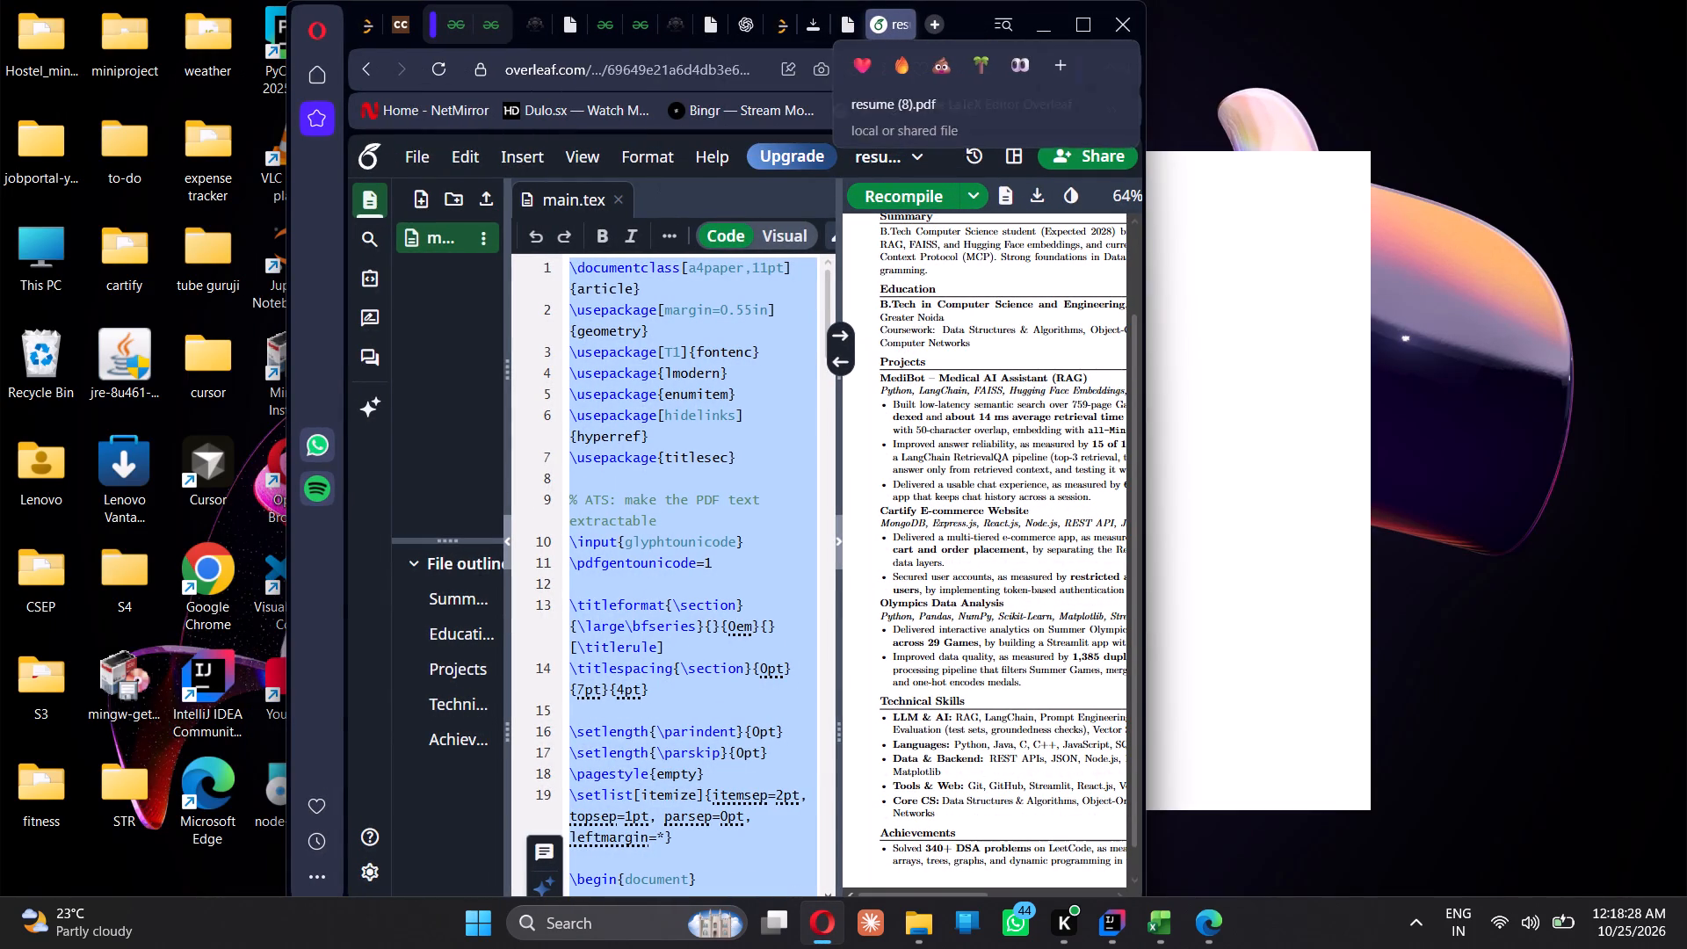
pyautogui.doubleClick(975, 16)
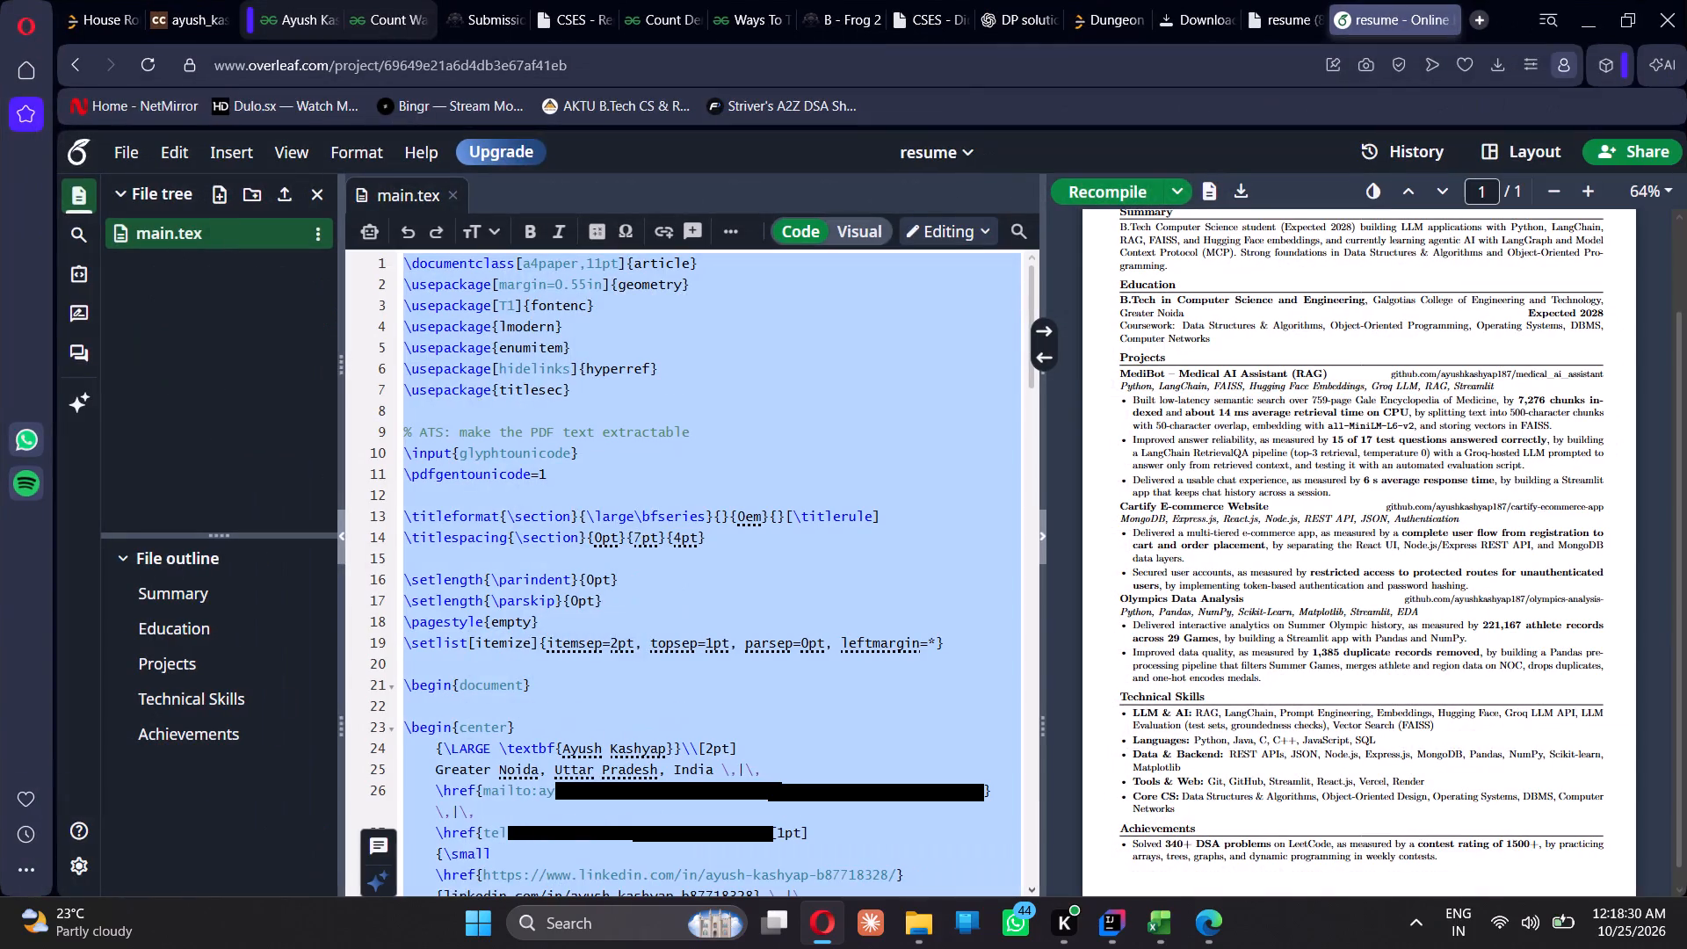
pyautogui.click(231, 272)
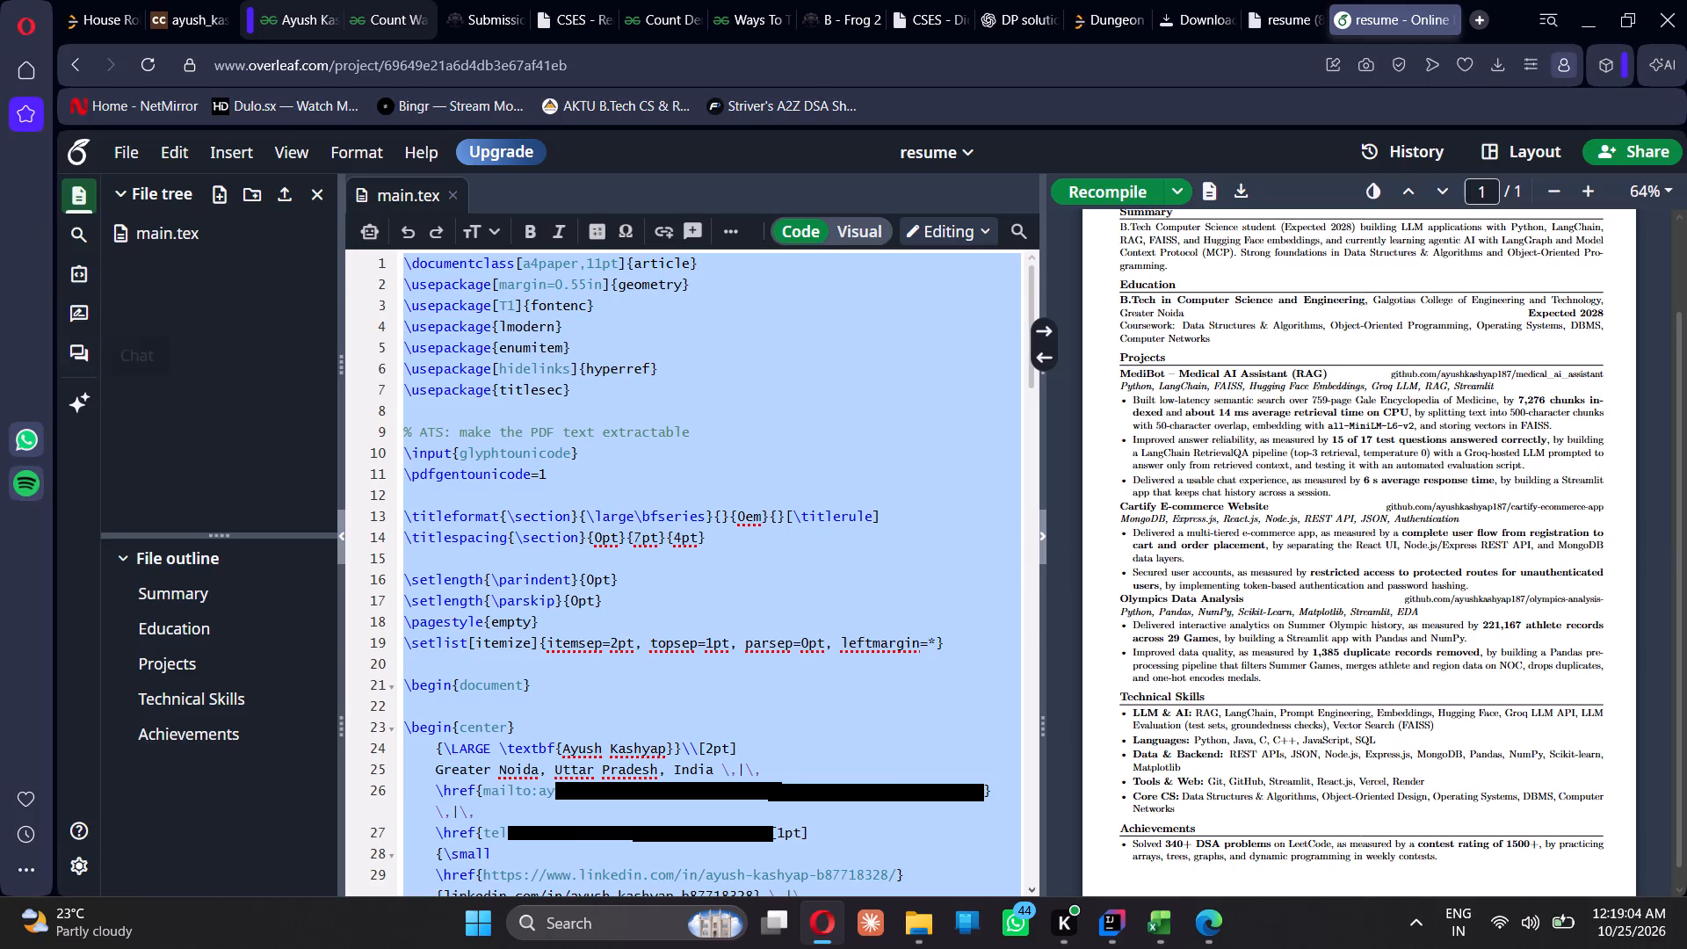
# Copy the entire LaTeX source of the resume project's main.tex.
pyautogui.click(655, 468)
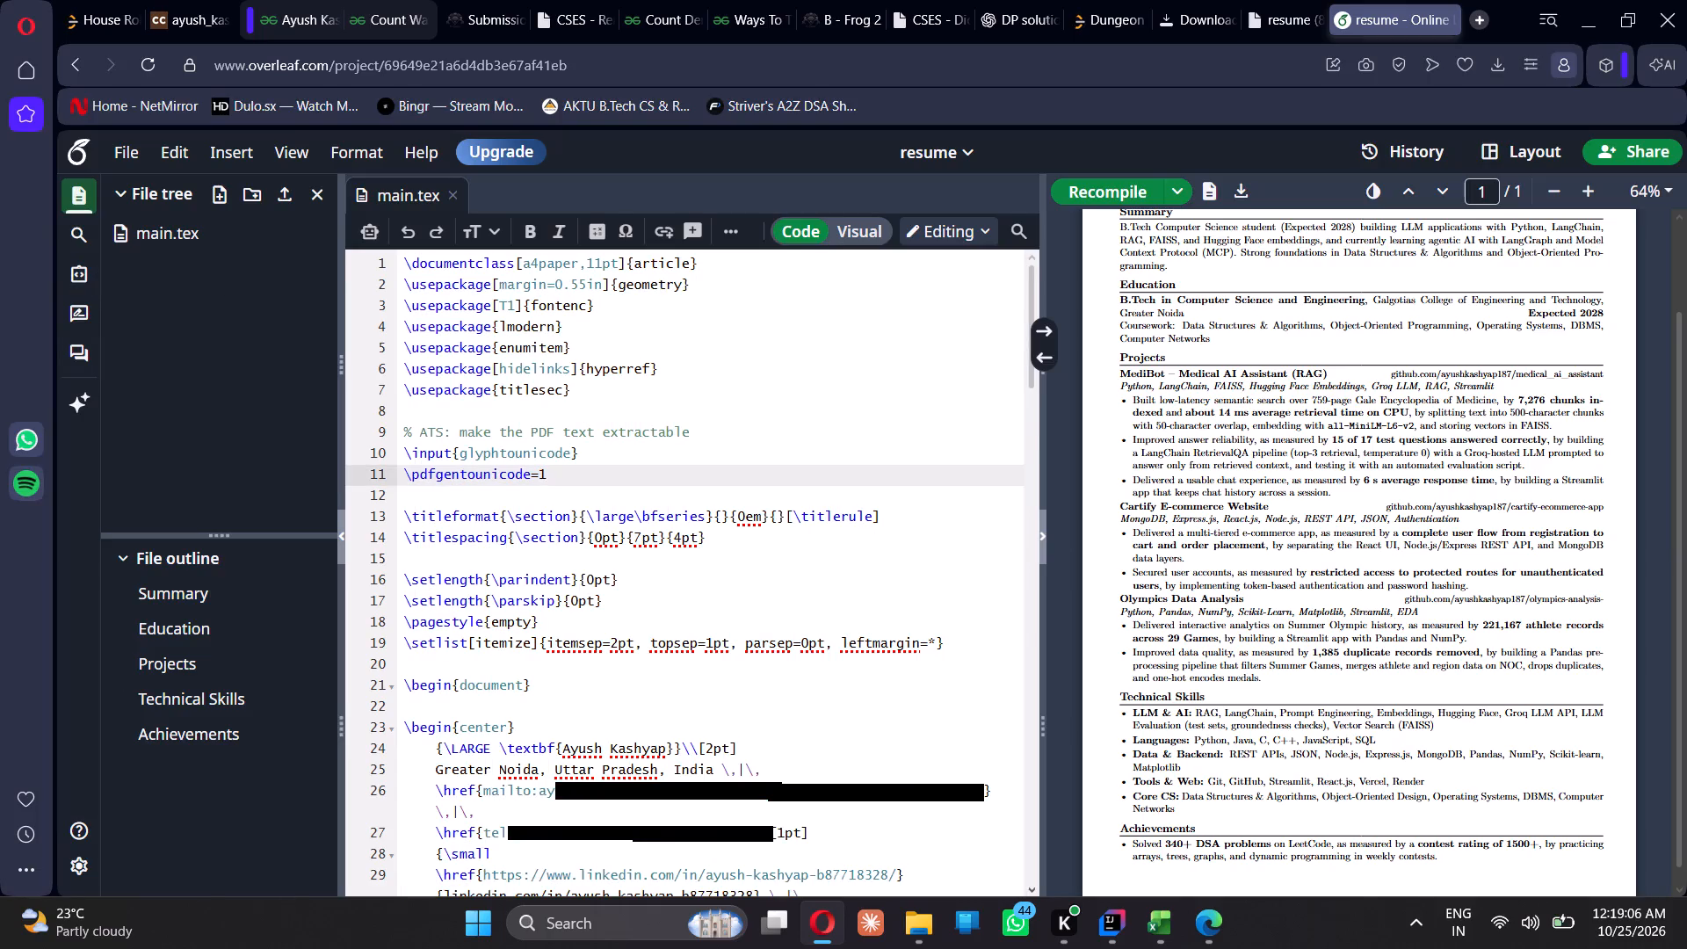
pyautogui.hotkey('ctrl', 'a')
pyautogui.hotkey('ctrl', 'c')
pyautogui.hotkey('ctrl', 'c')
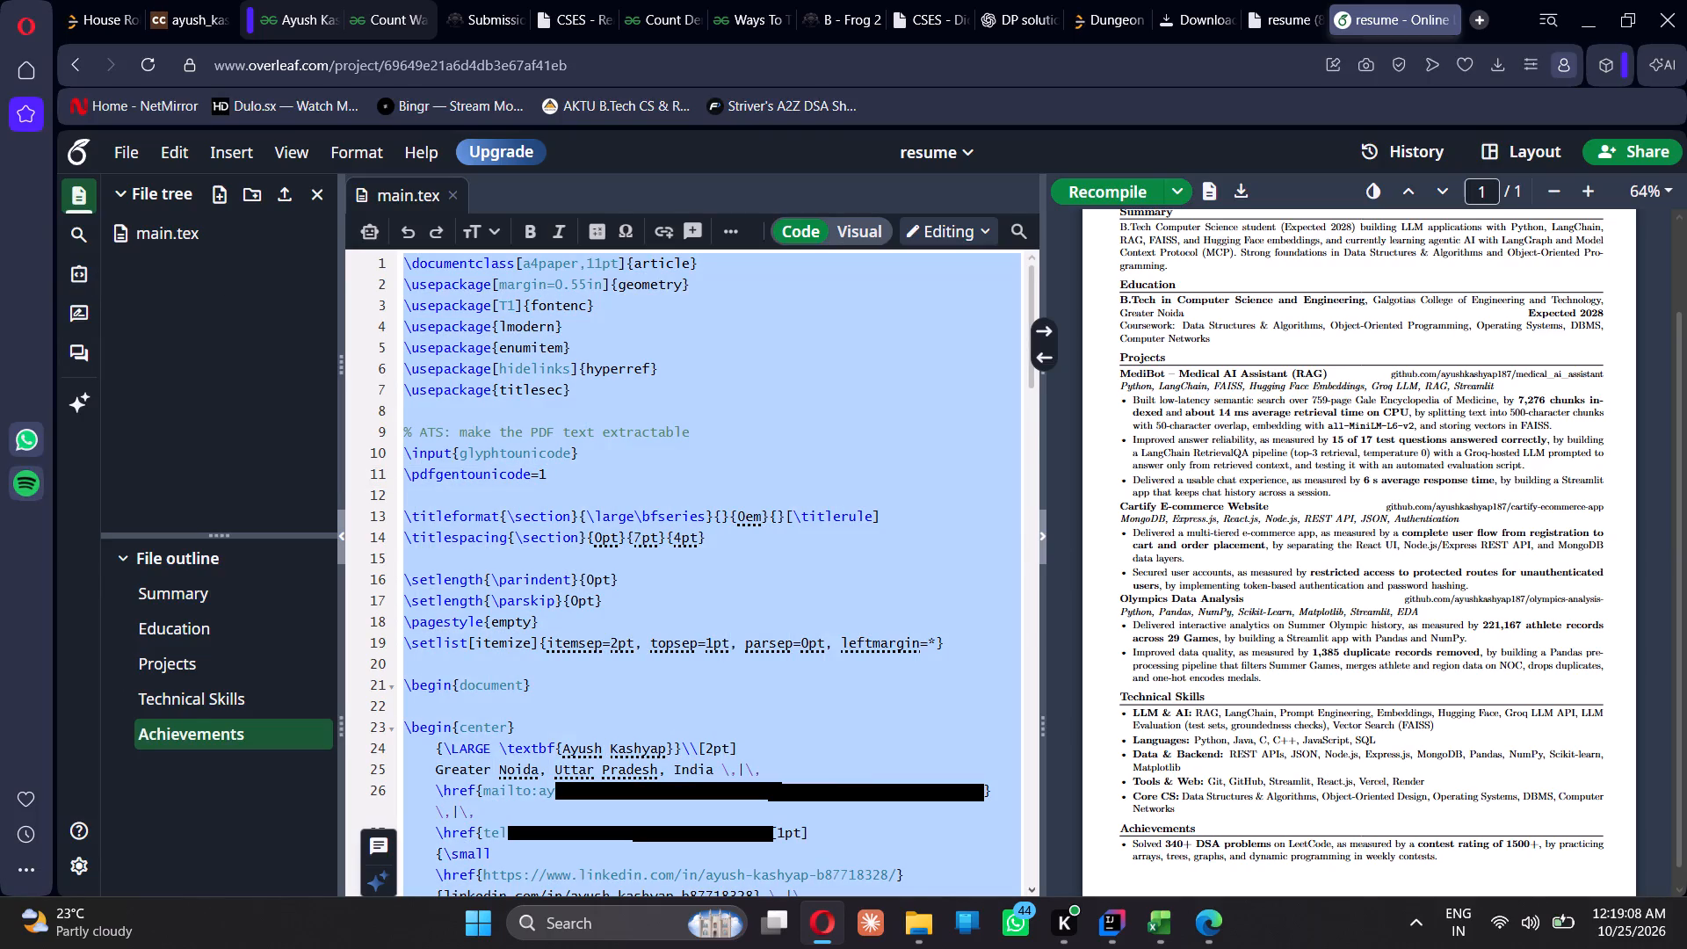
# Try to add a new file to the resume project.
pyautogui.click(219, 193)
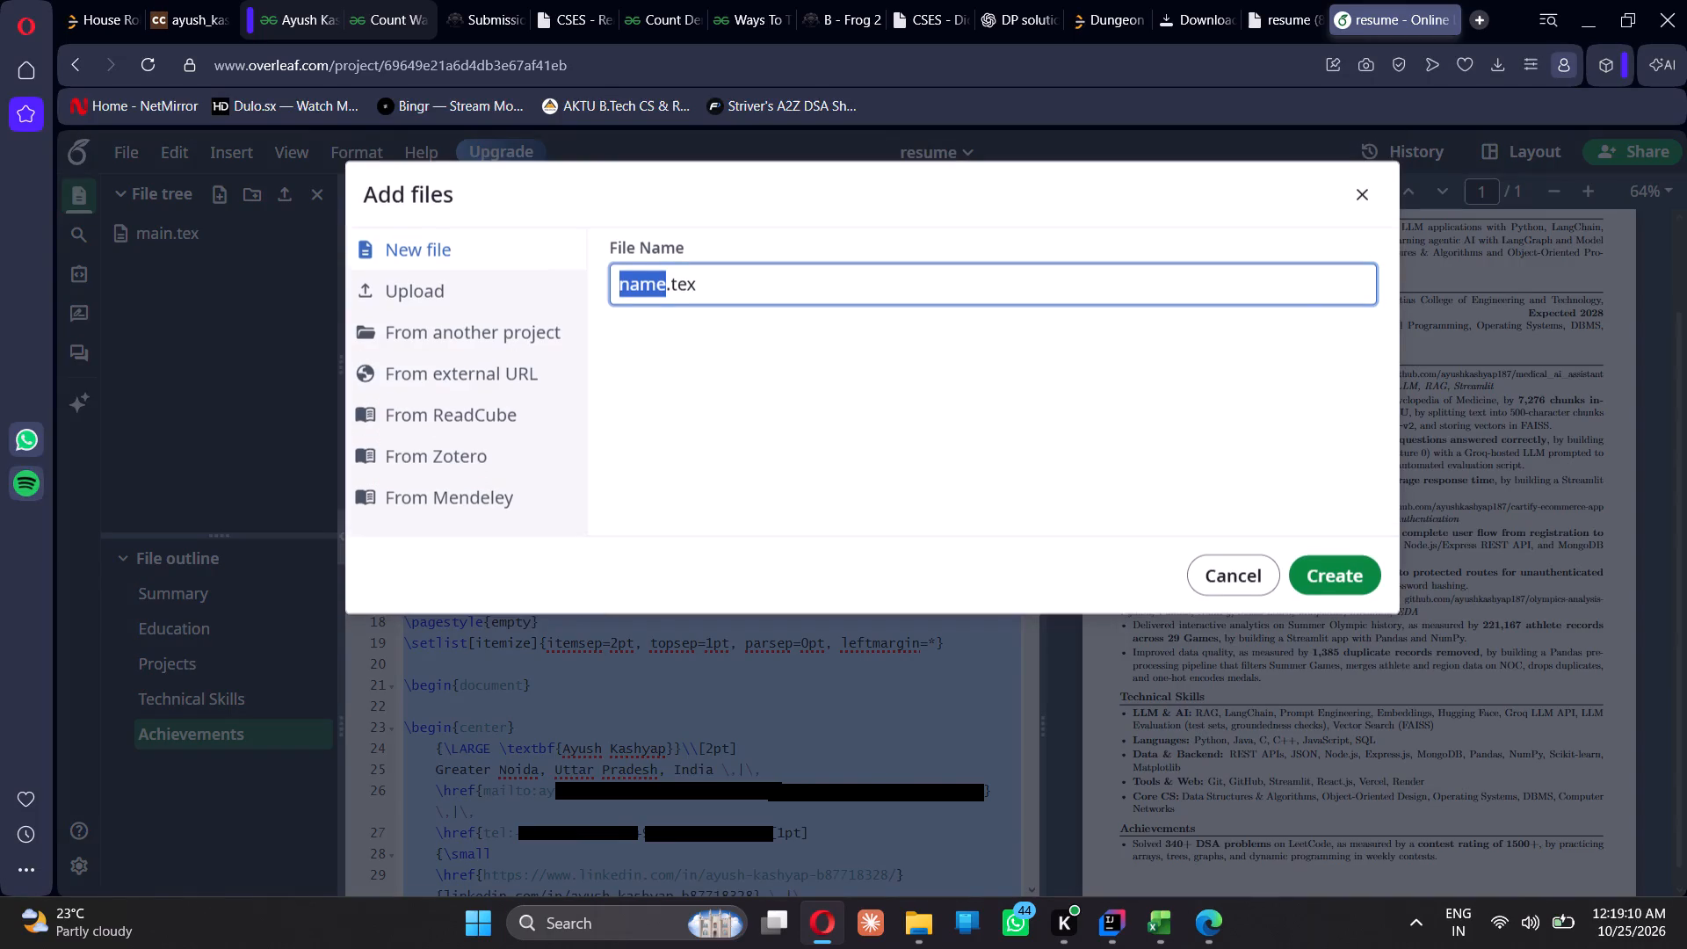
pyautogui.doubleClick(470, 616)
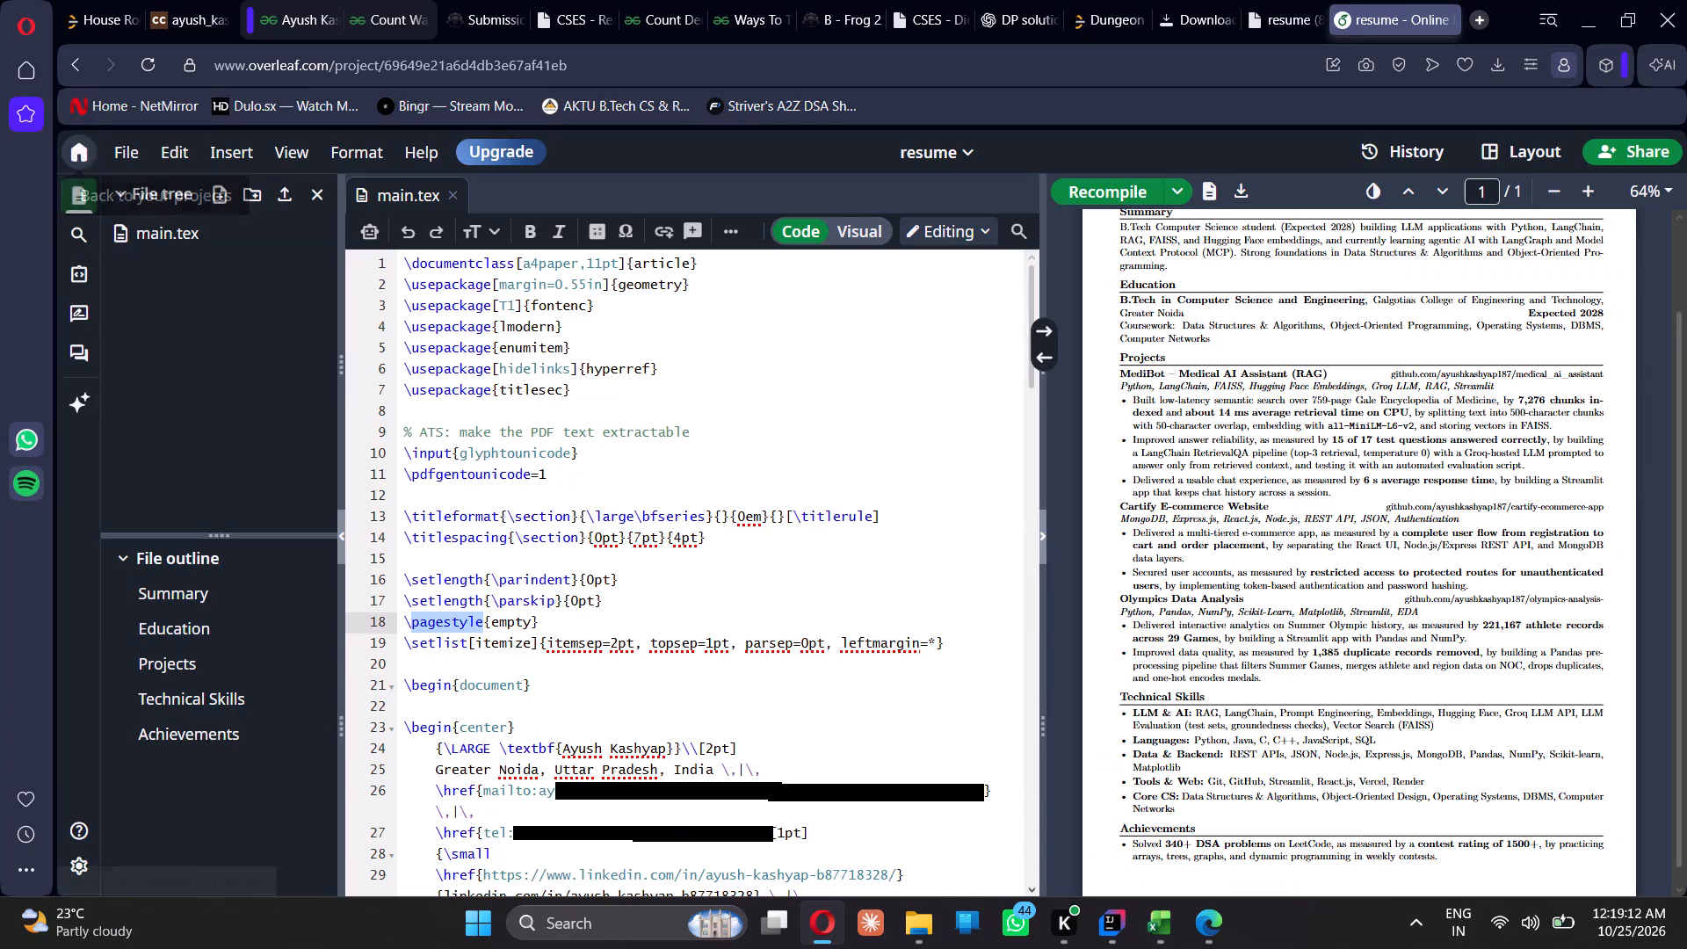
# Return to the list of all projects and search it for "res".
pyautogui.click(79, 150)
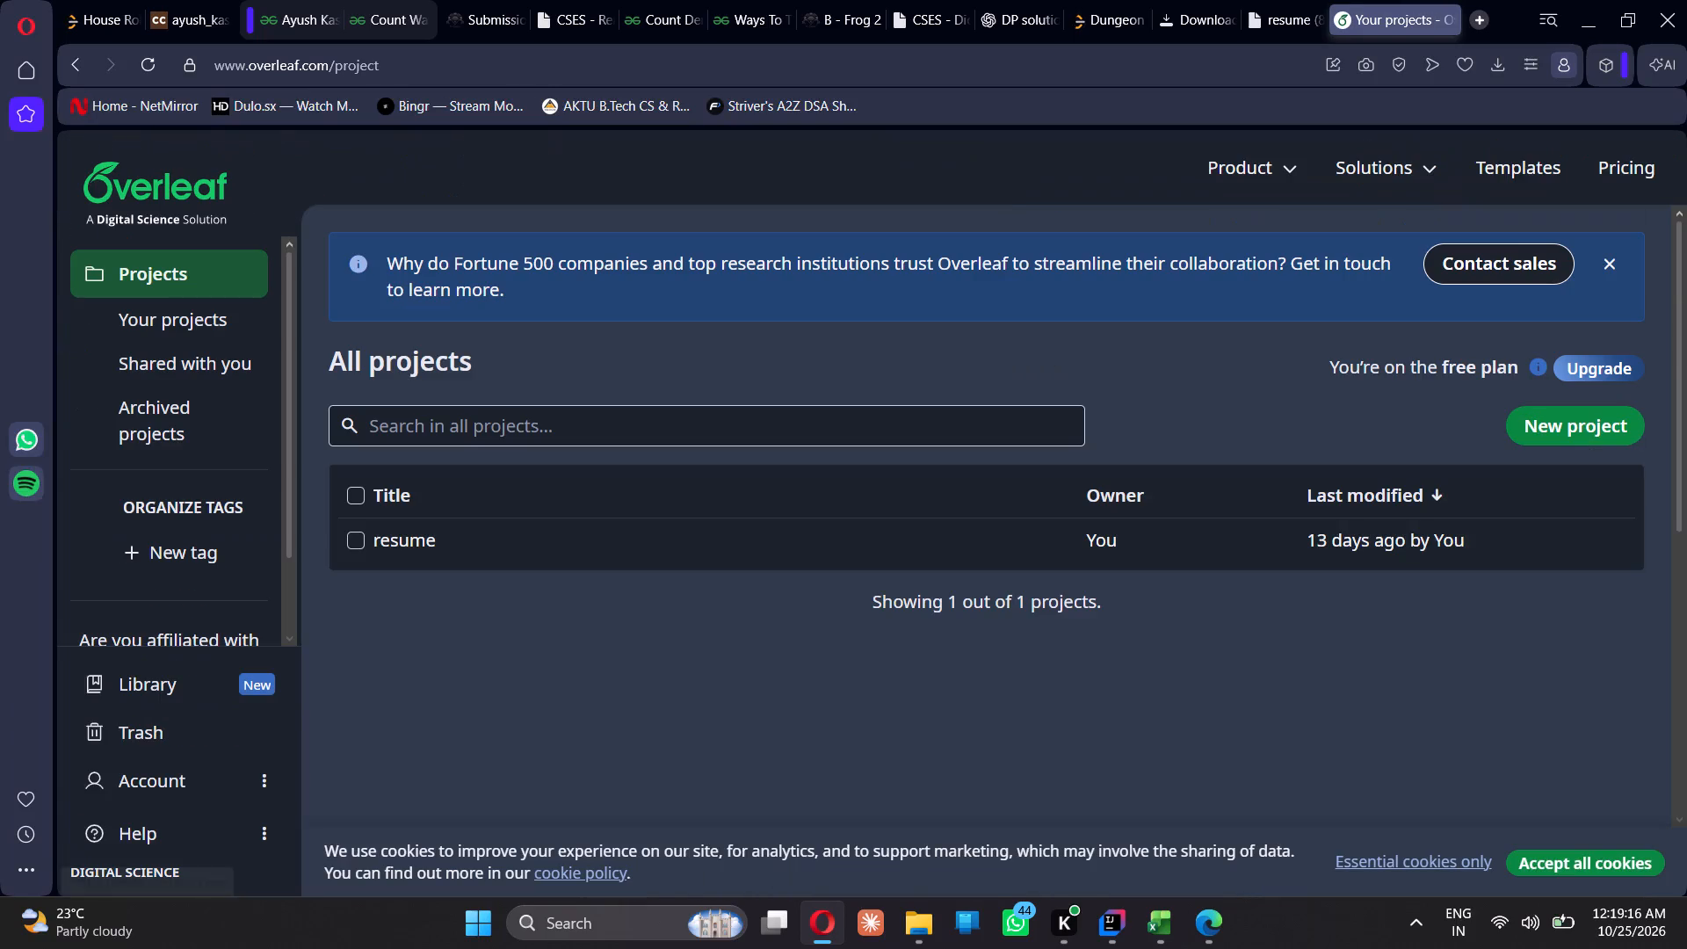
pyautogui.moveTo(692, 672); pyautogui.dragTo(670, 454)
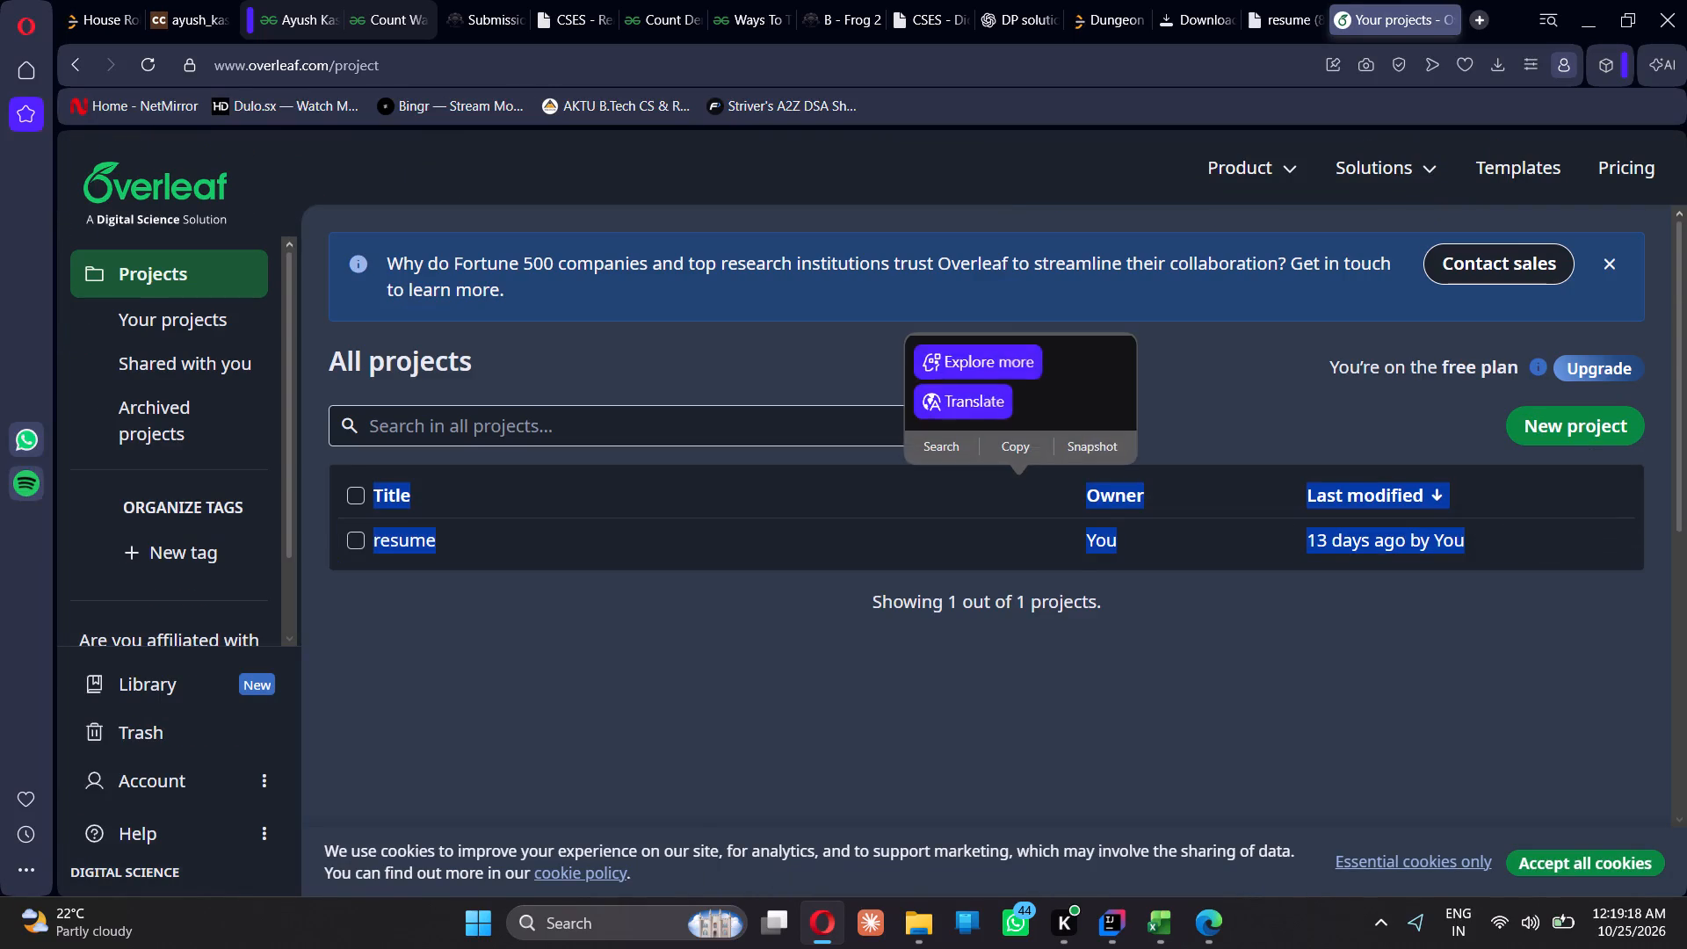
pyautogui.click(749, 437)
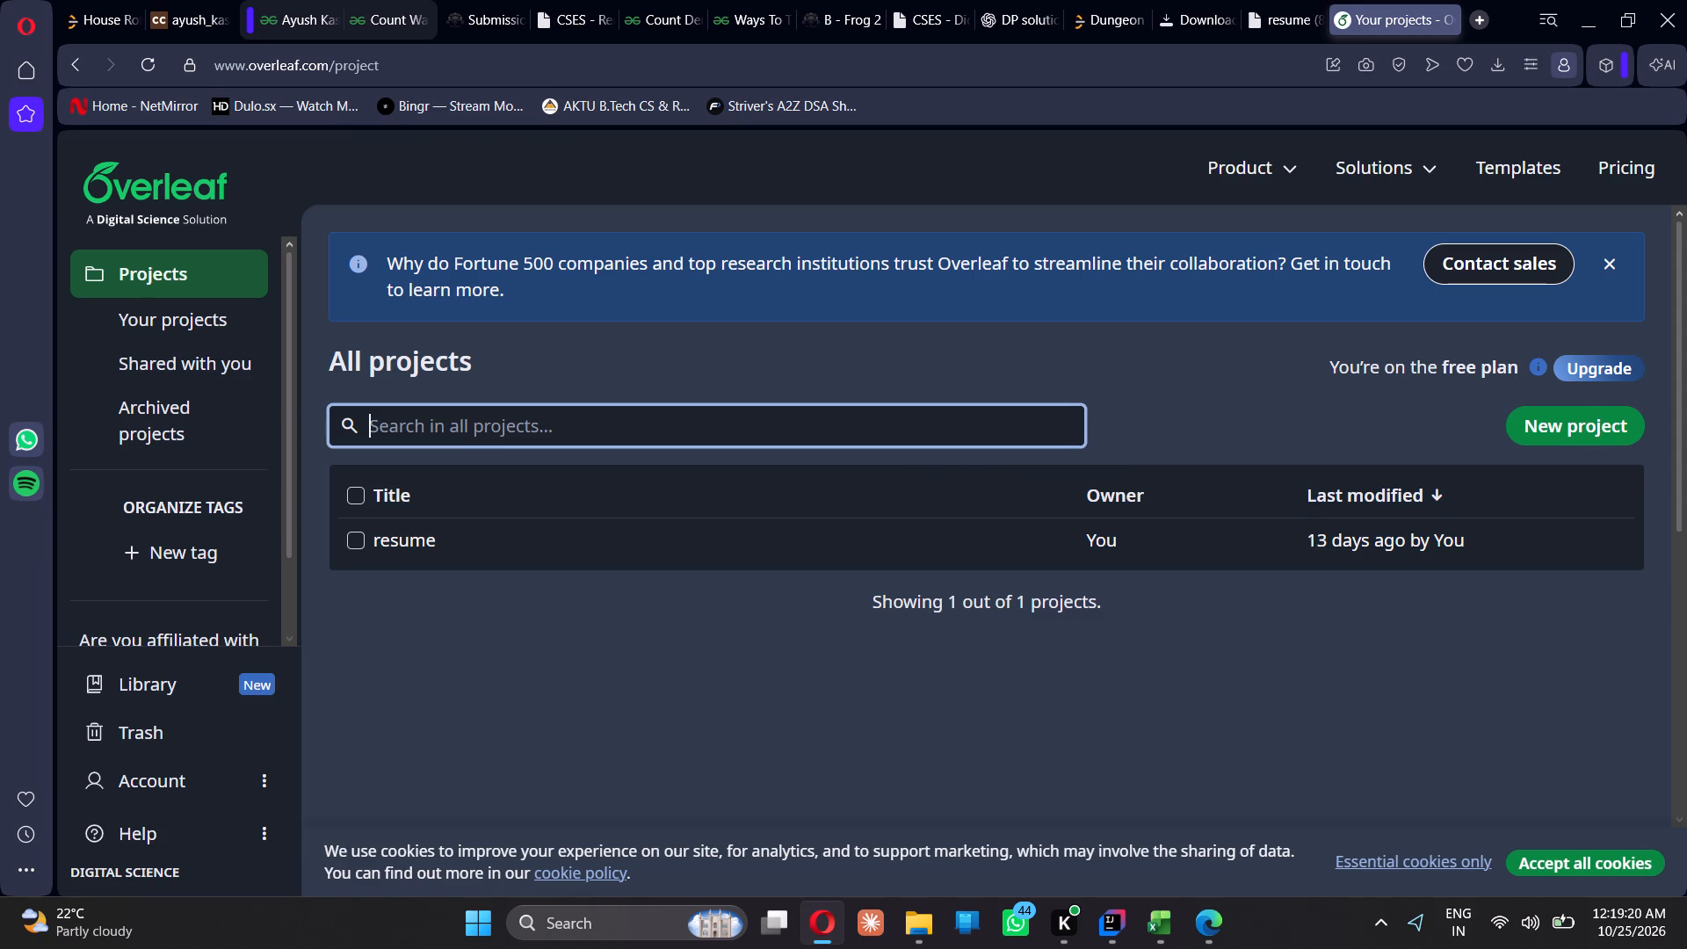
pyautogui.write('res')
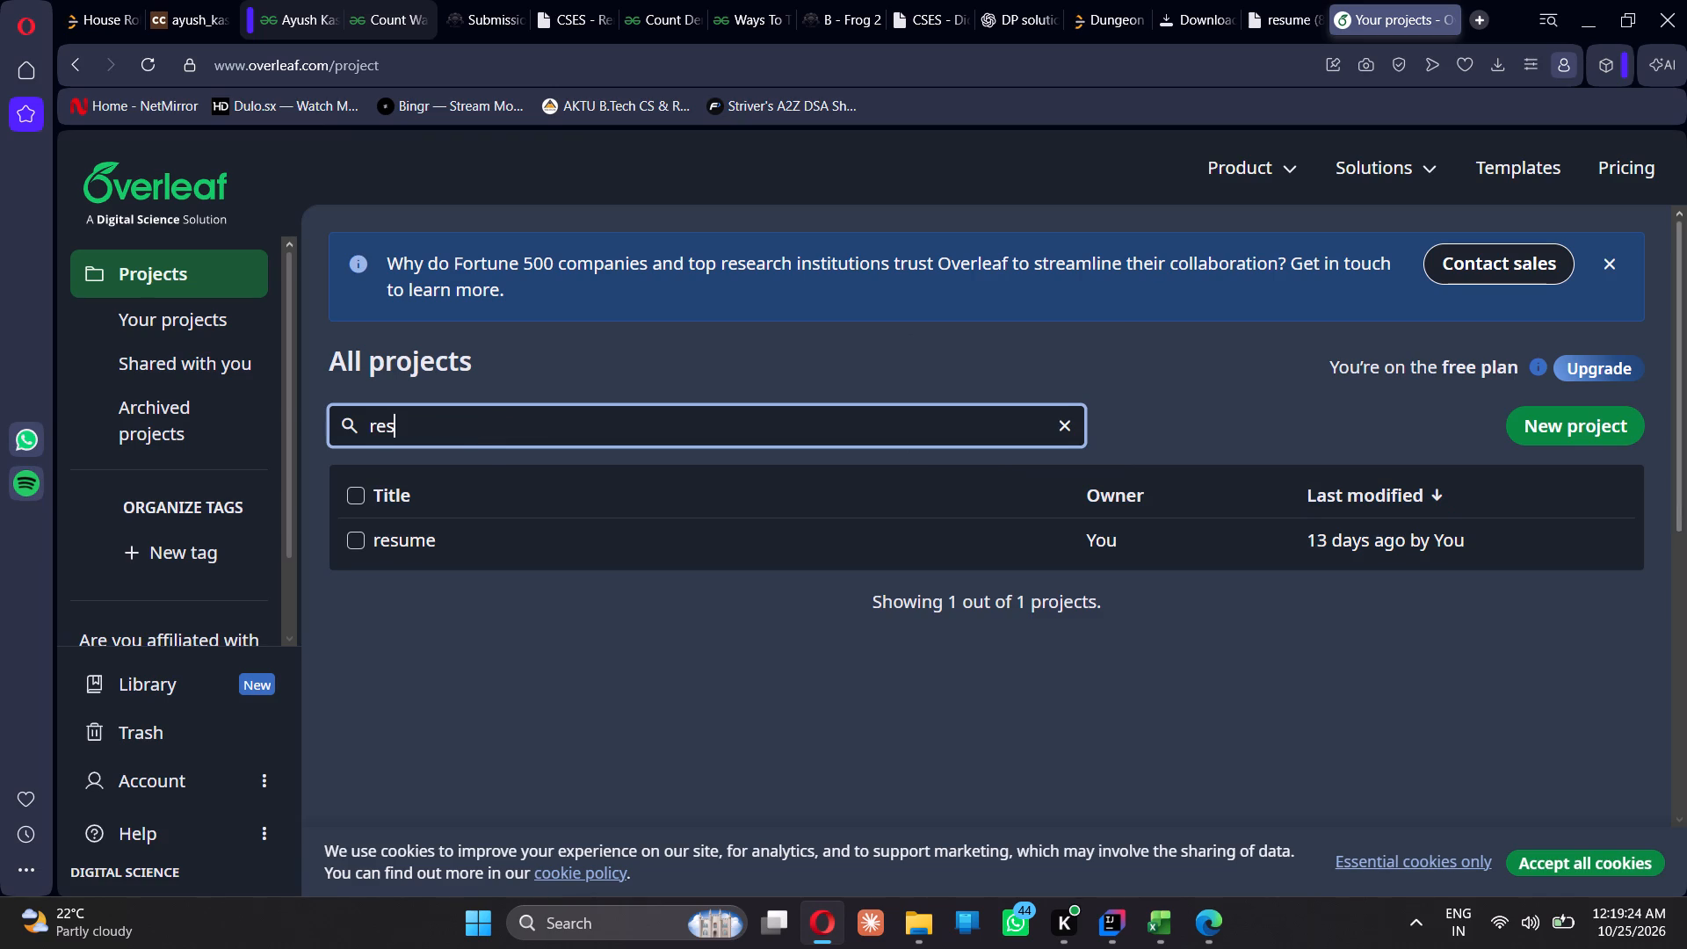
# Create a new blank project named "res".
pyautogui.click(1575, 424)
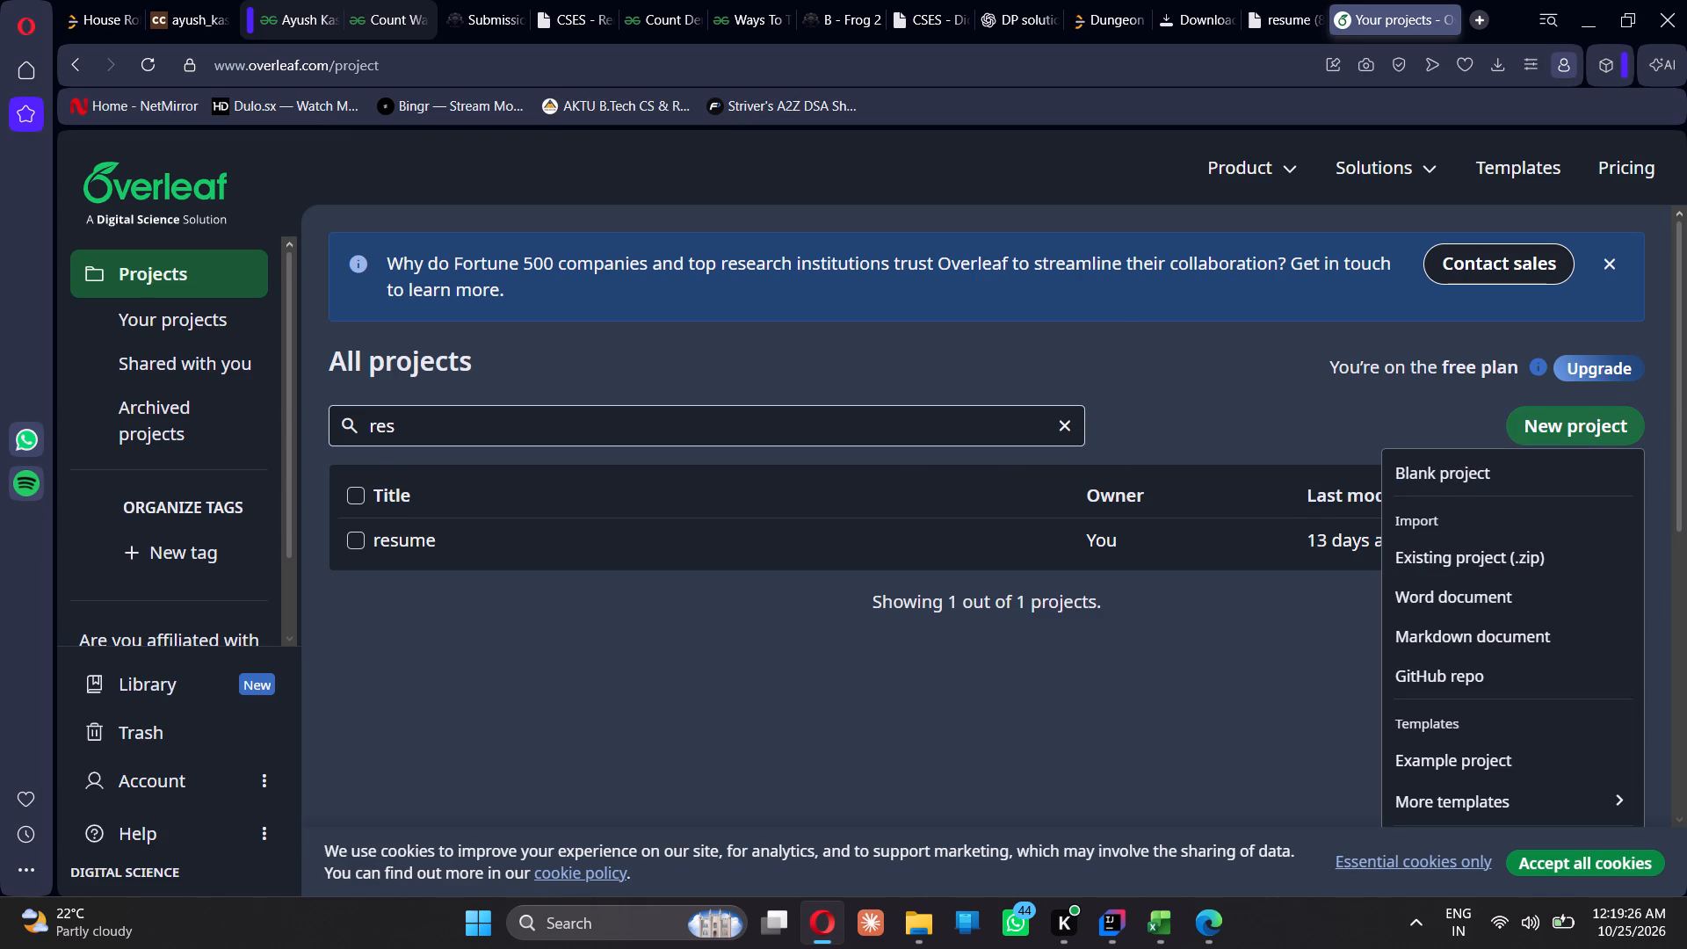
pyautogui.click(1539, 468)
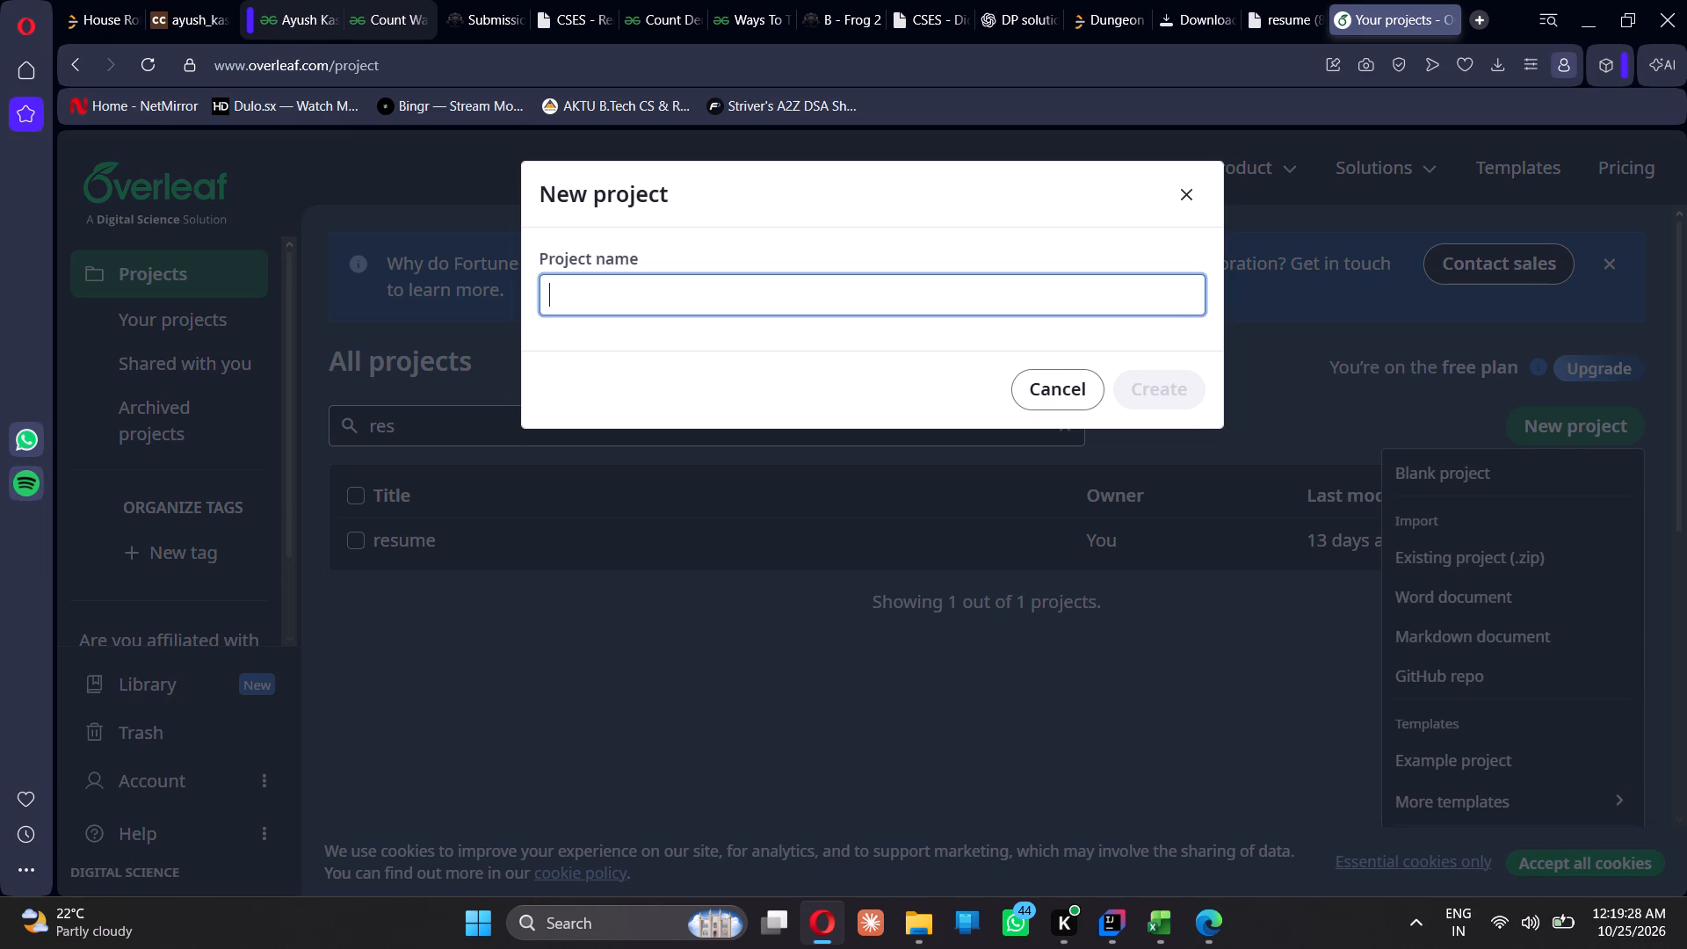
pyautogui.write('res')
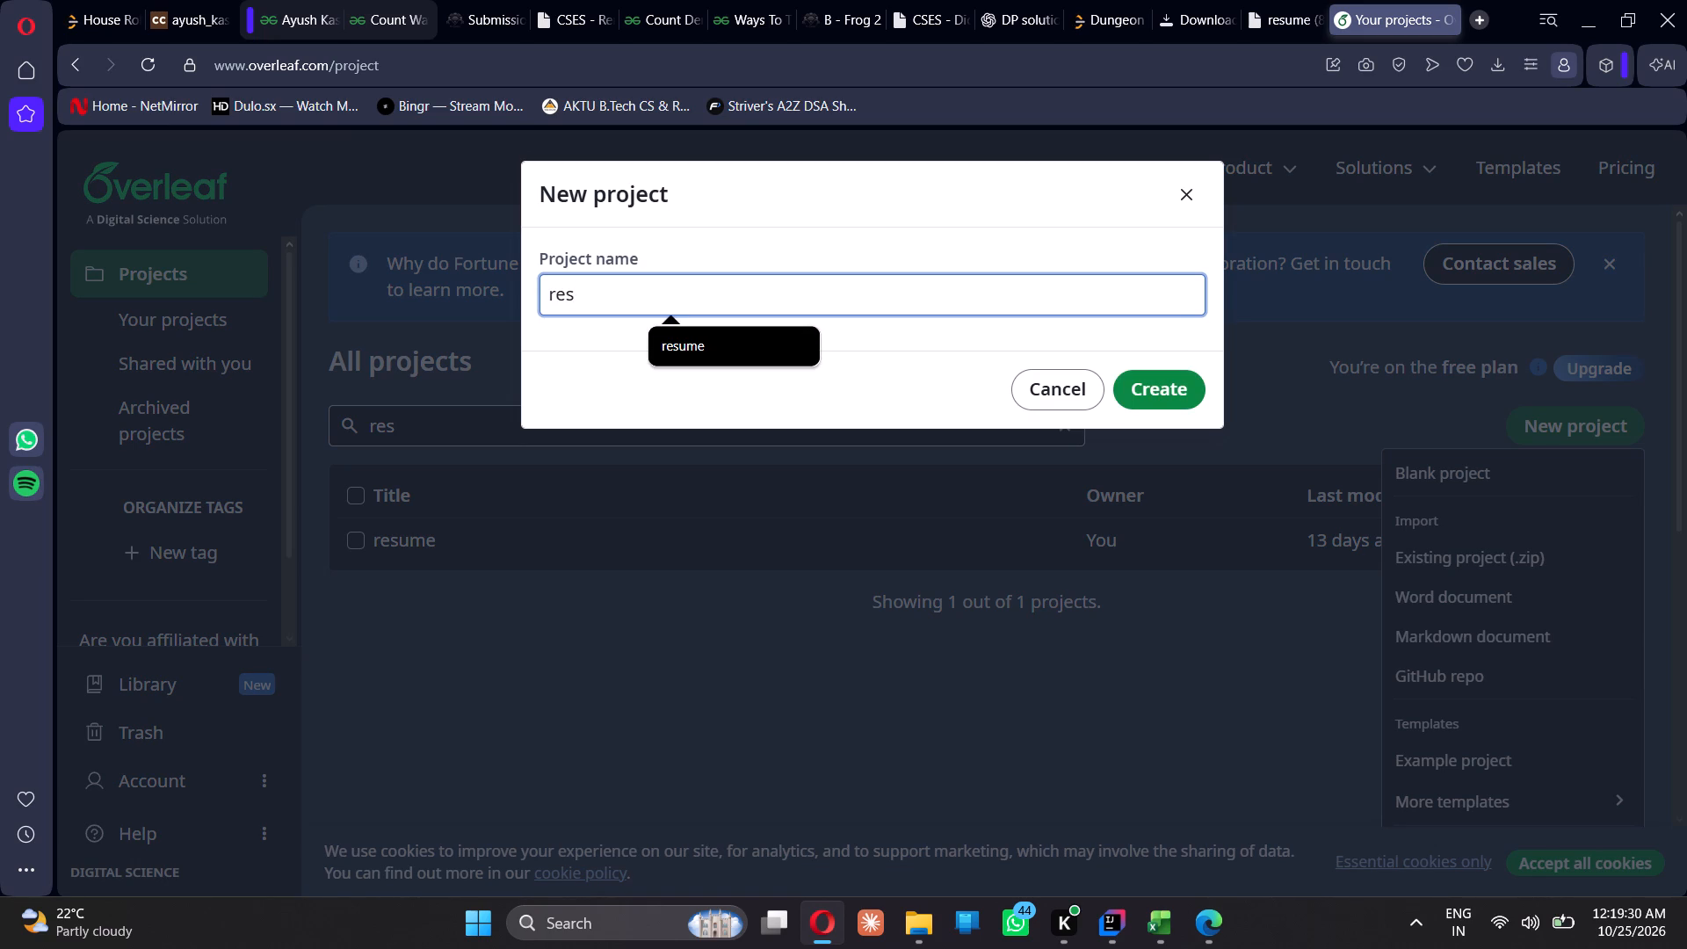
pyautogui.click(1167, 392)
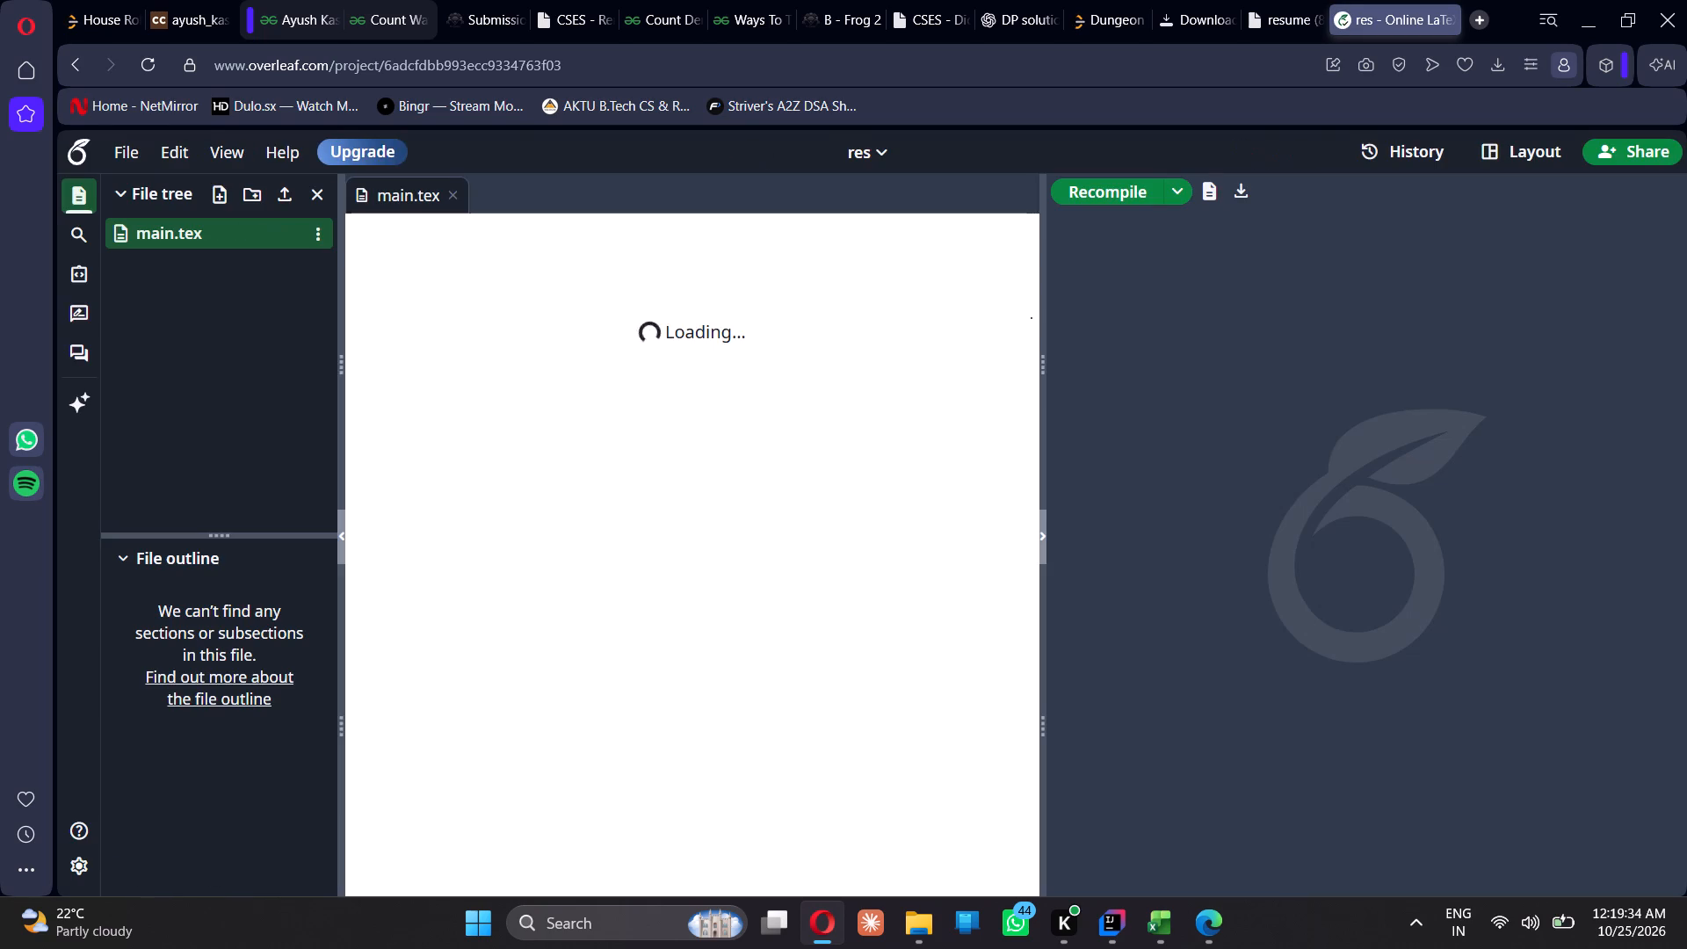
# Replace the whole template in the res project's main.tex with the copied resume source and recompile the PDF.
pyautogui.click(731, 426)
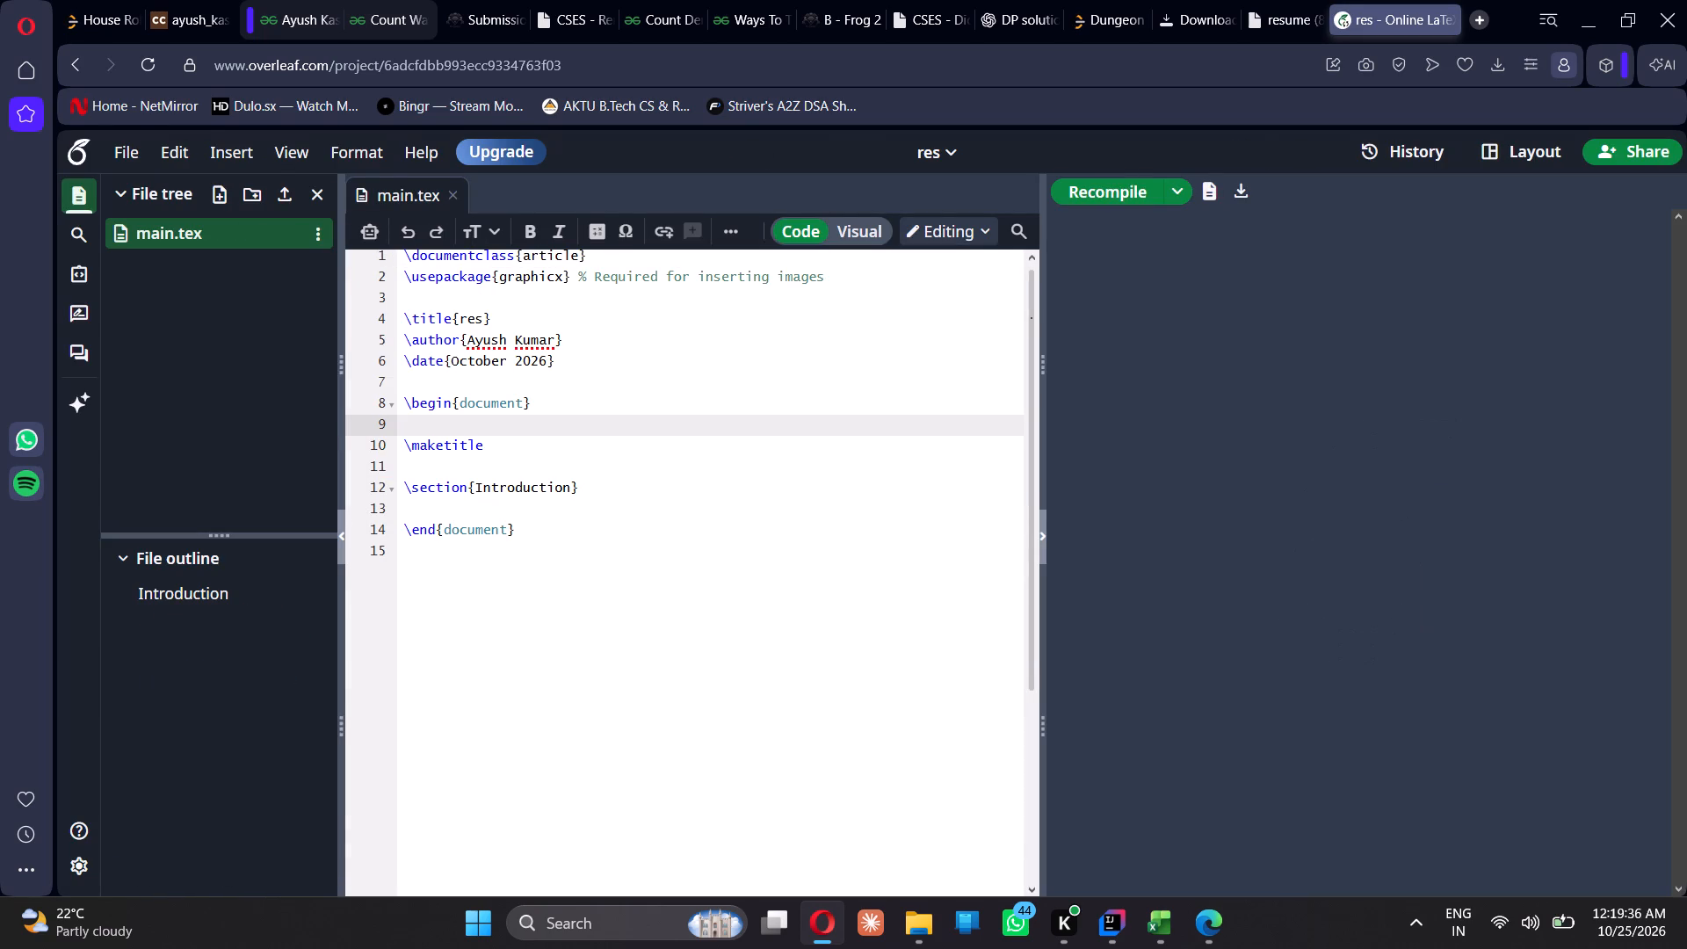
pyautogui.hotkey('ctrl', 'a')
pyautogui.hotkey('ctrl', 'v')
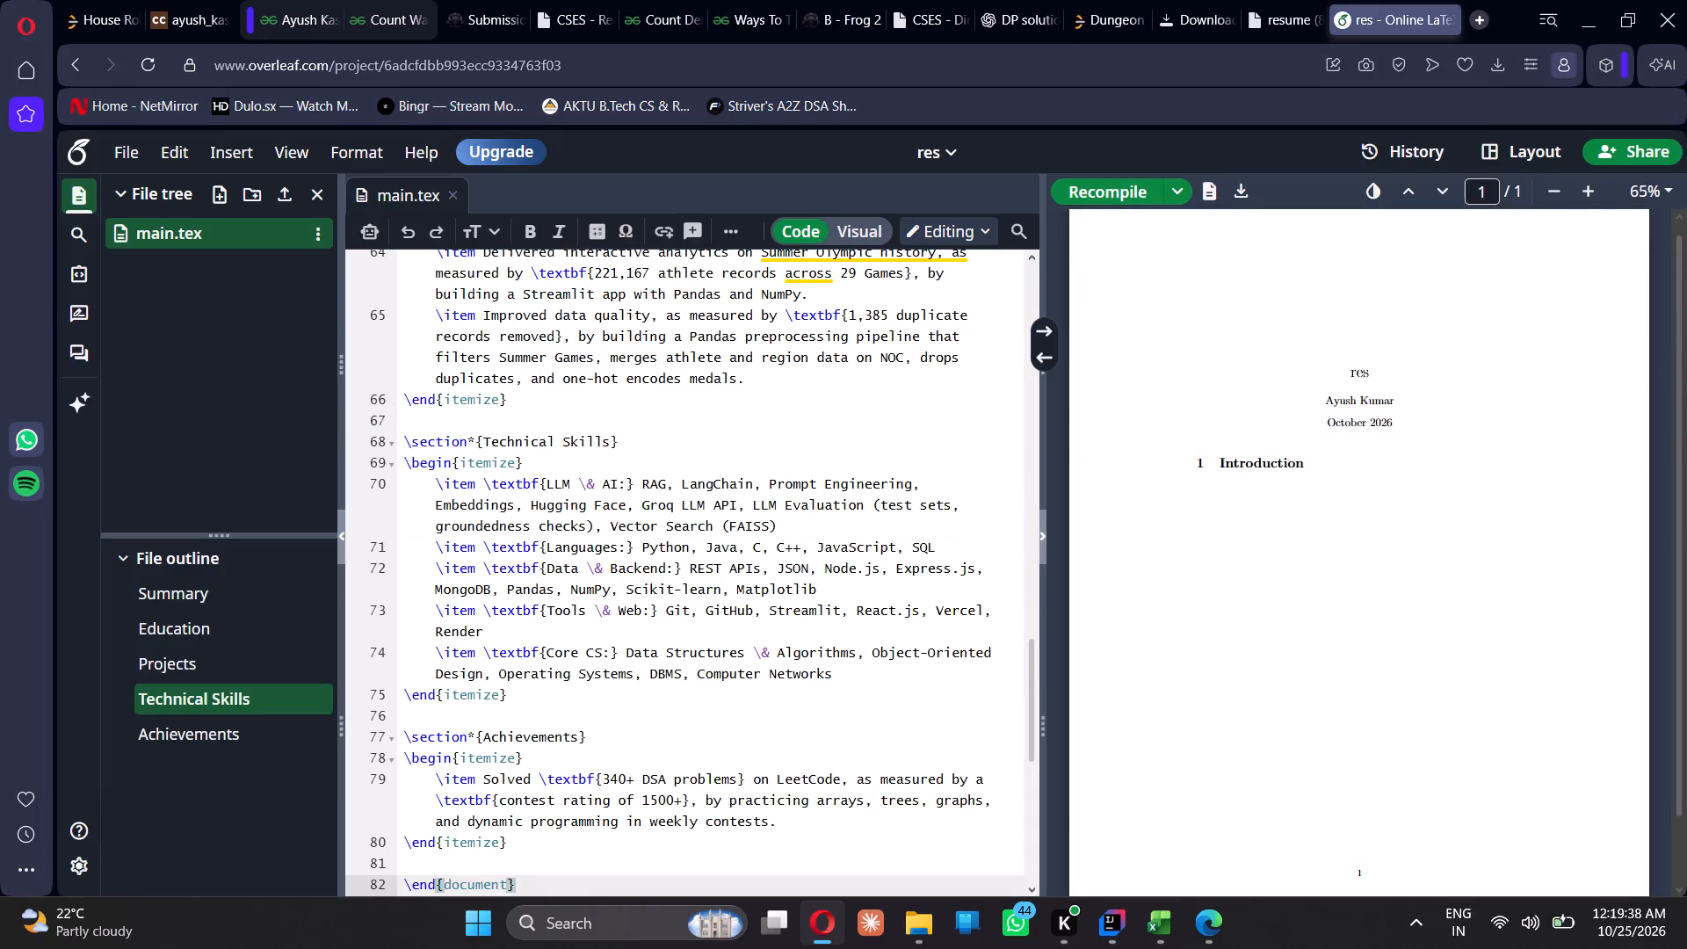
pyautogui.click(1088, 194)
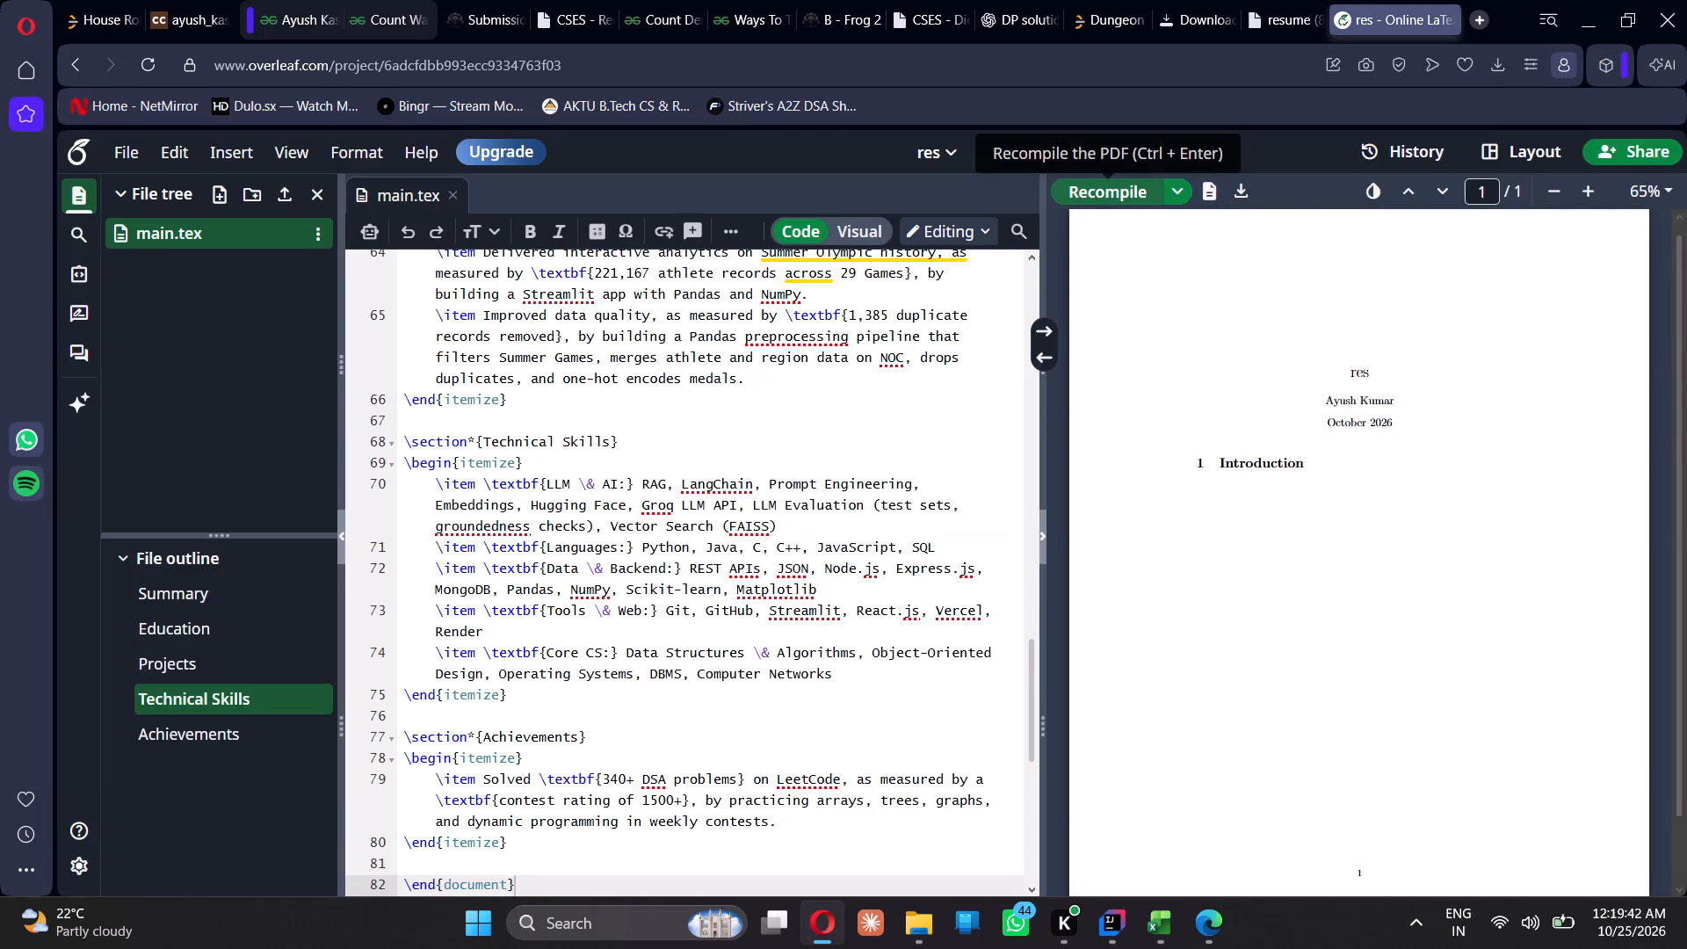
# Check the compiled resume preview from the header down to the Achievements section.
pyautogui.scroll(2, 1216, 319)
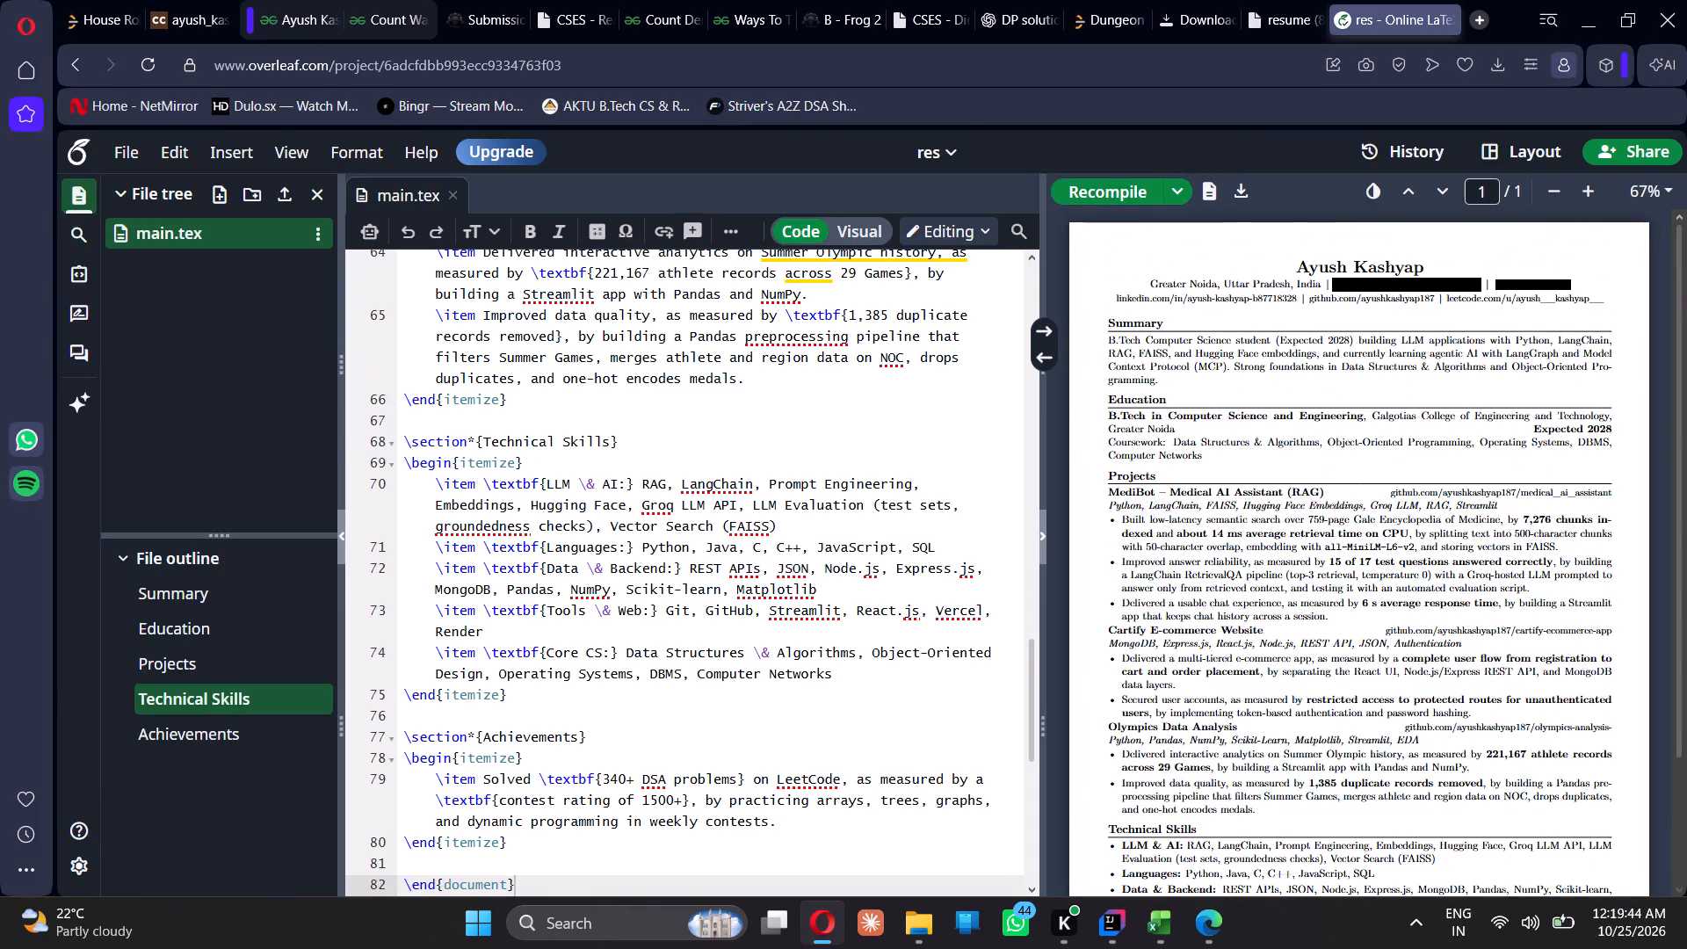
pyautogui.scroll(-5, 1230, 411)
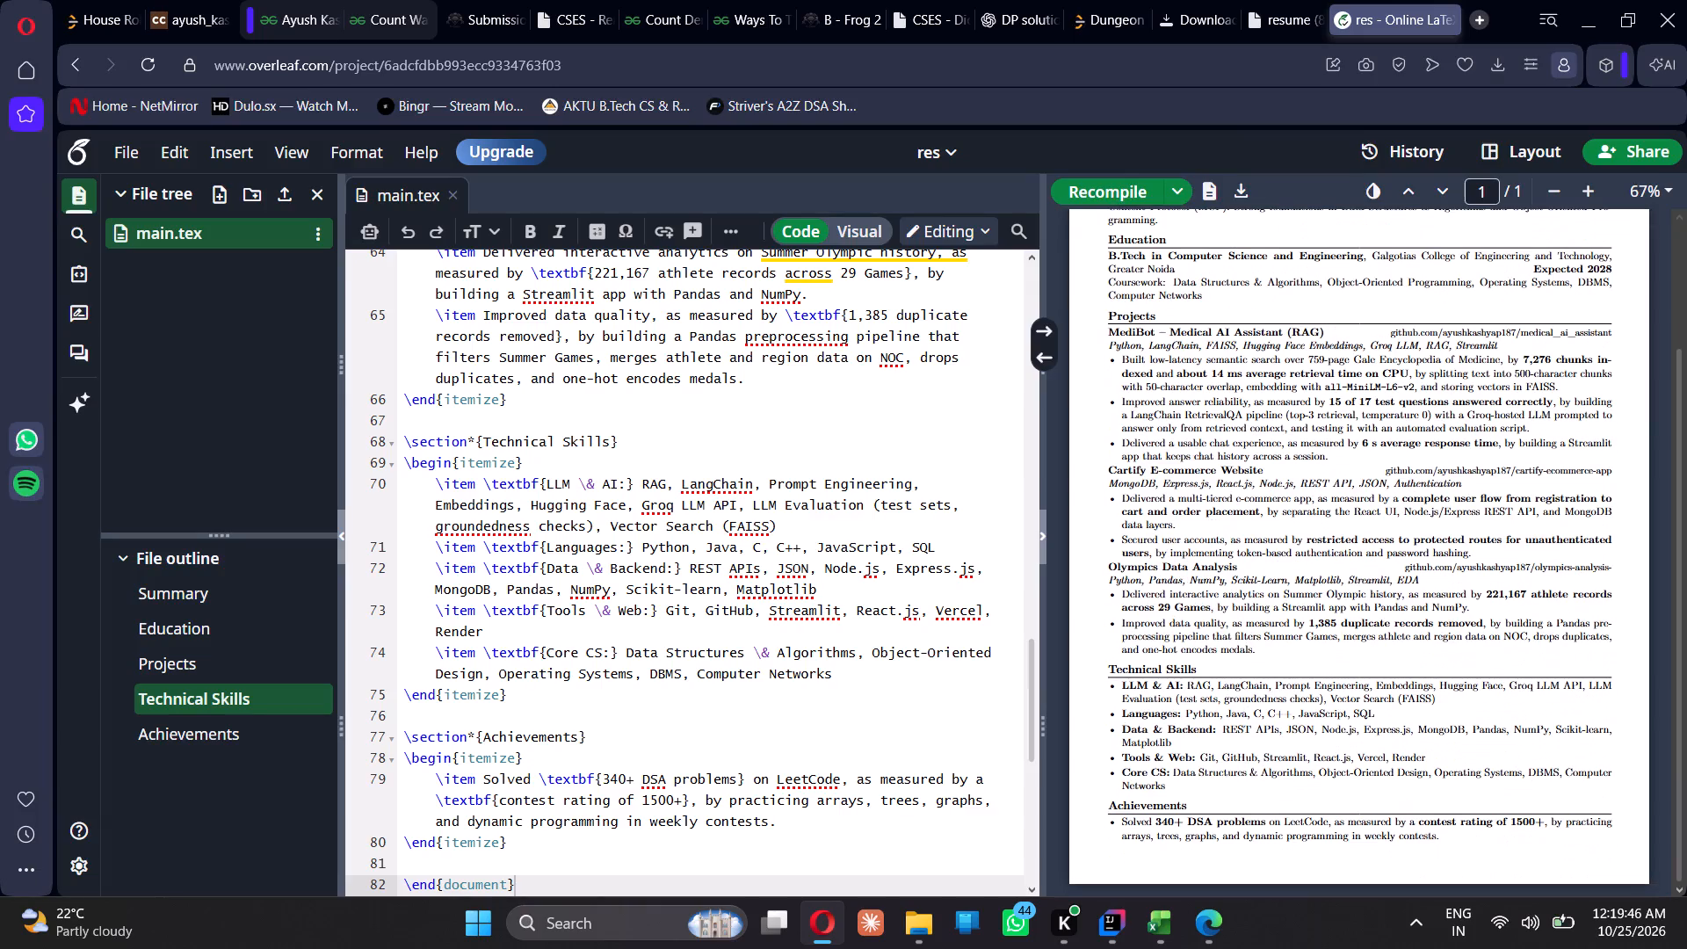
pyautogui.scroll(3, 1230, 411)
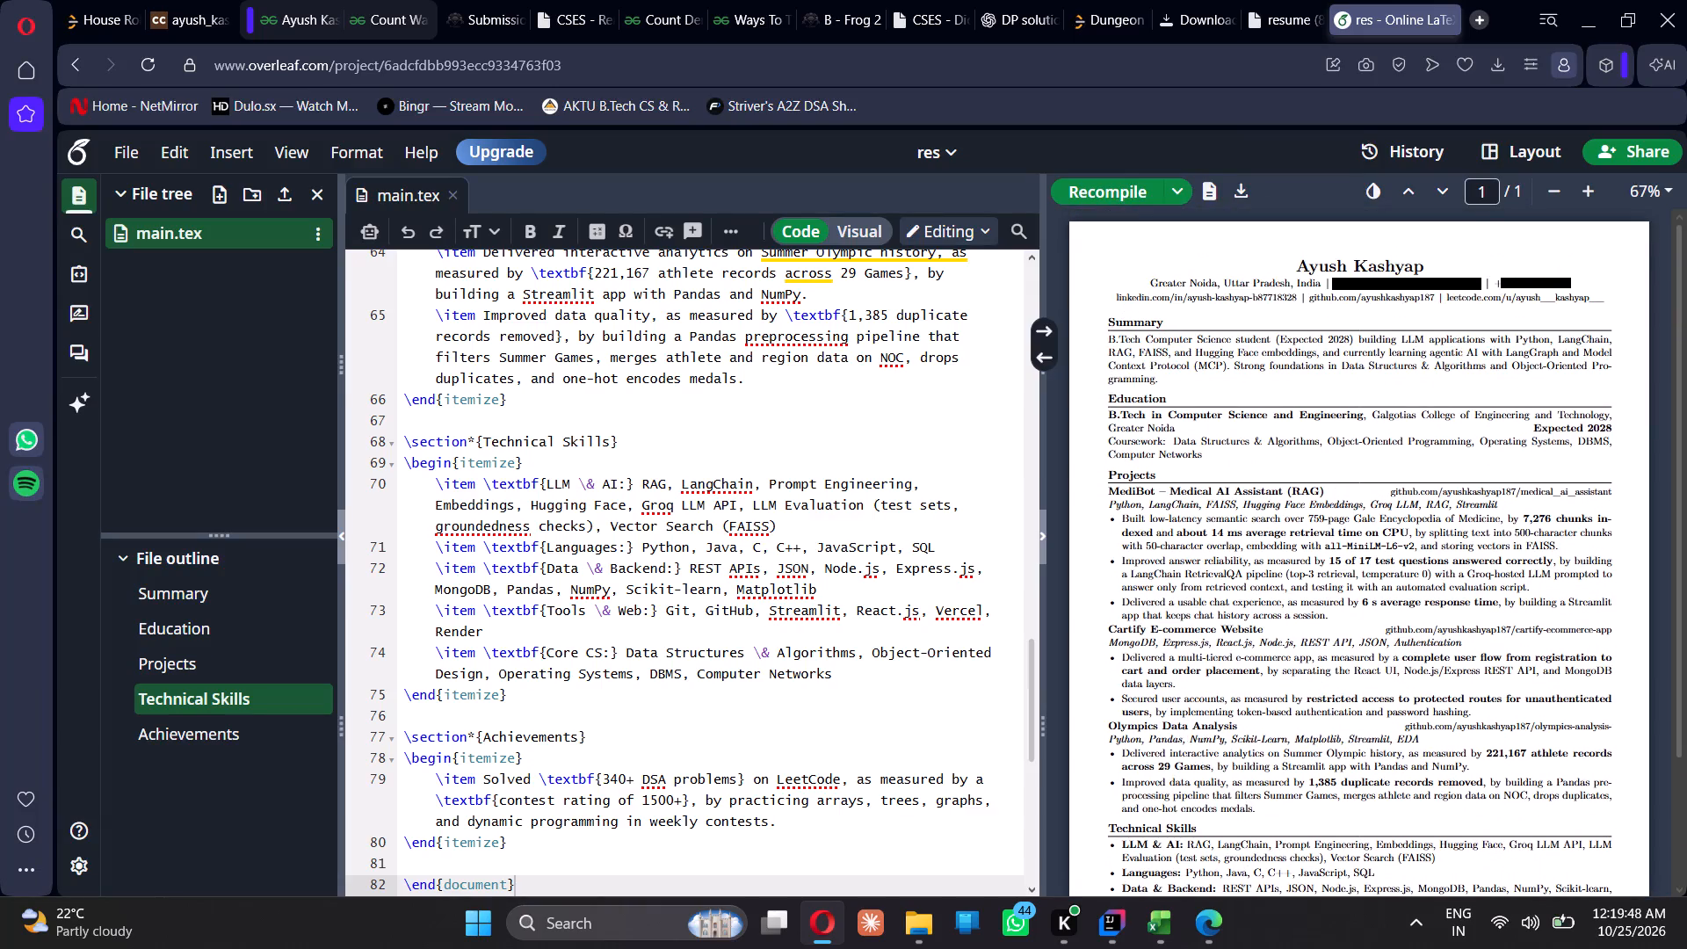
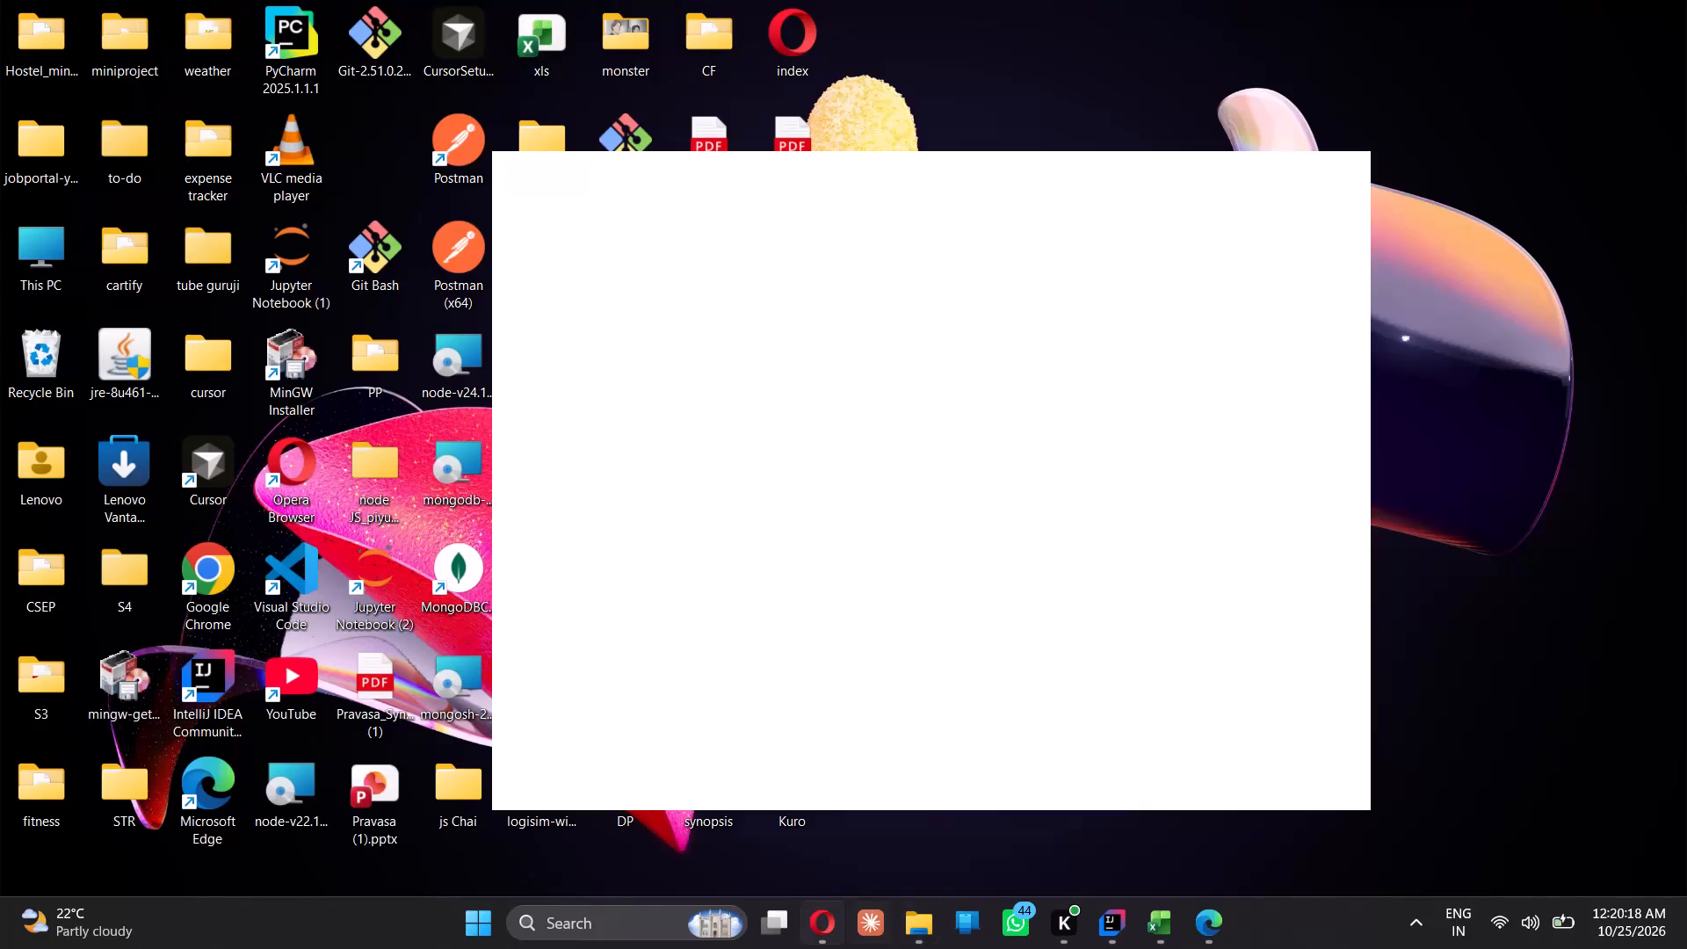
# Switch to Edge and copy the full Summary paragraph from resume (6).pdf.
pyautogui.click(821, 921)
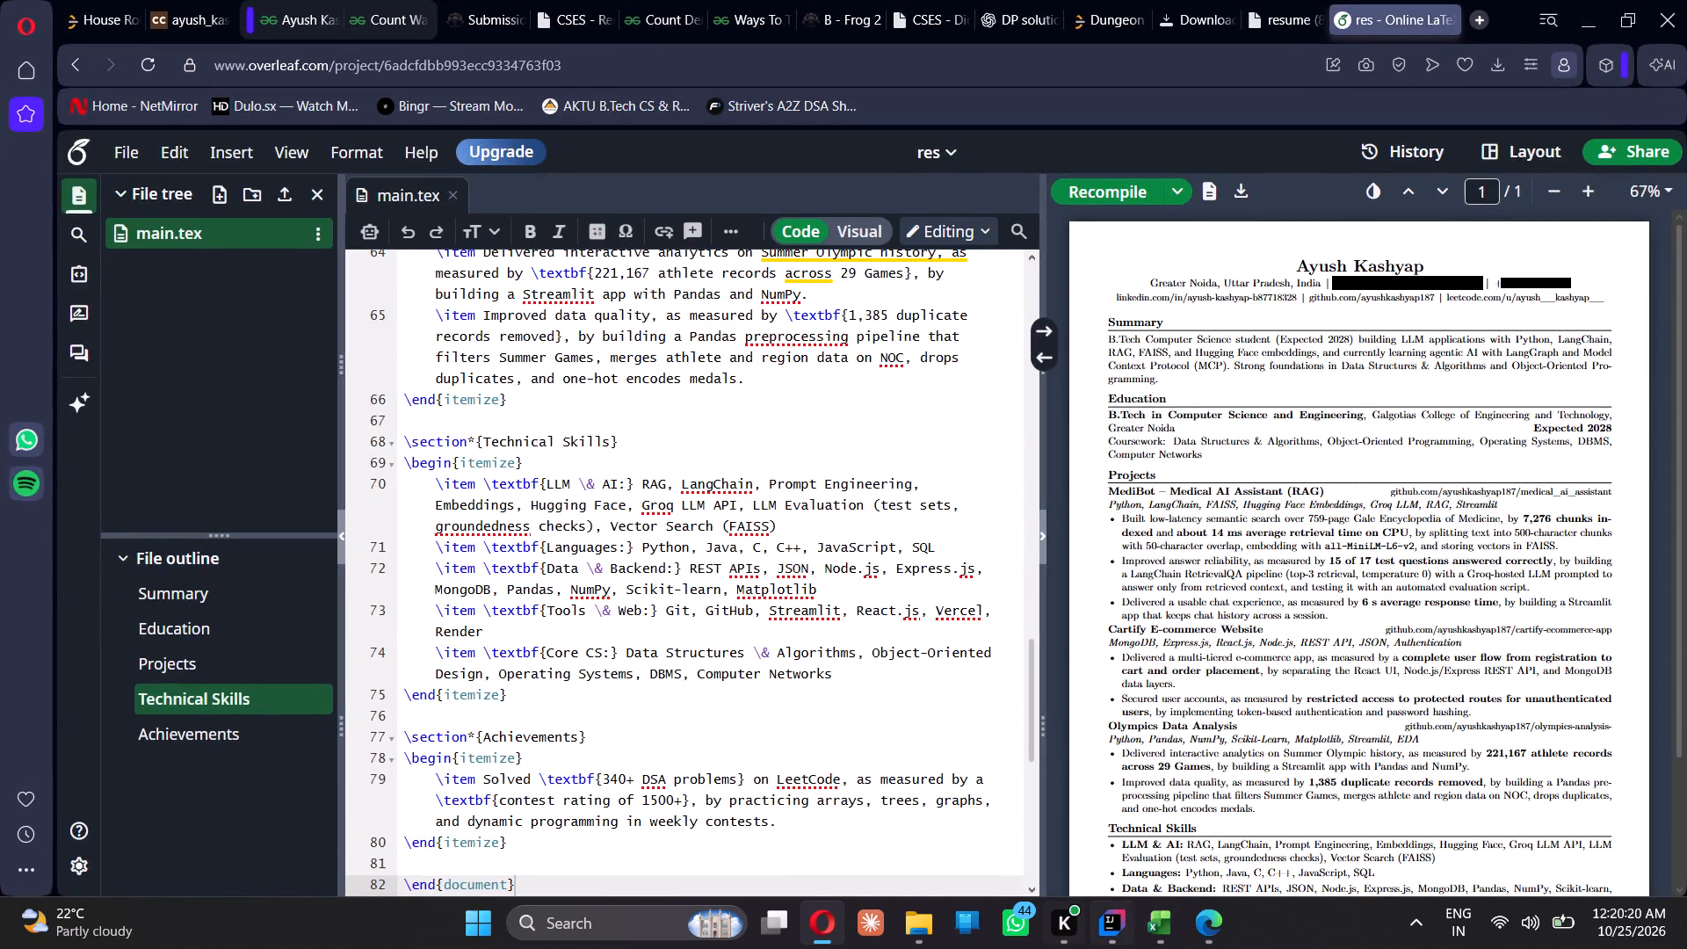
pyautogui.click(1194, 926)
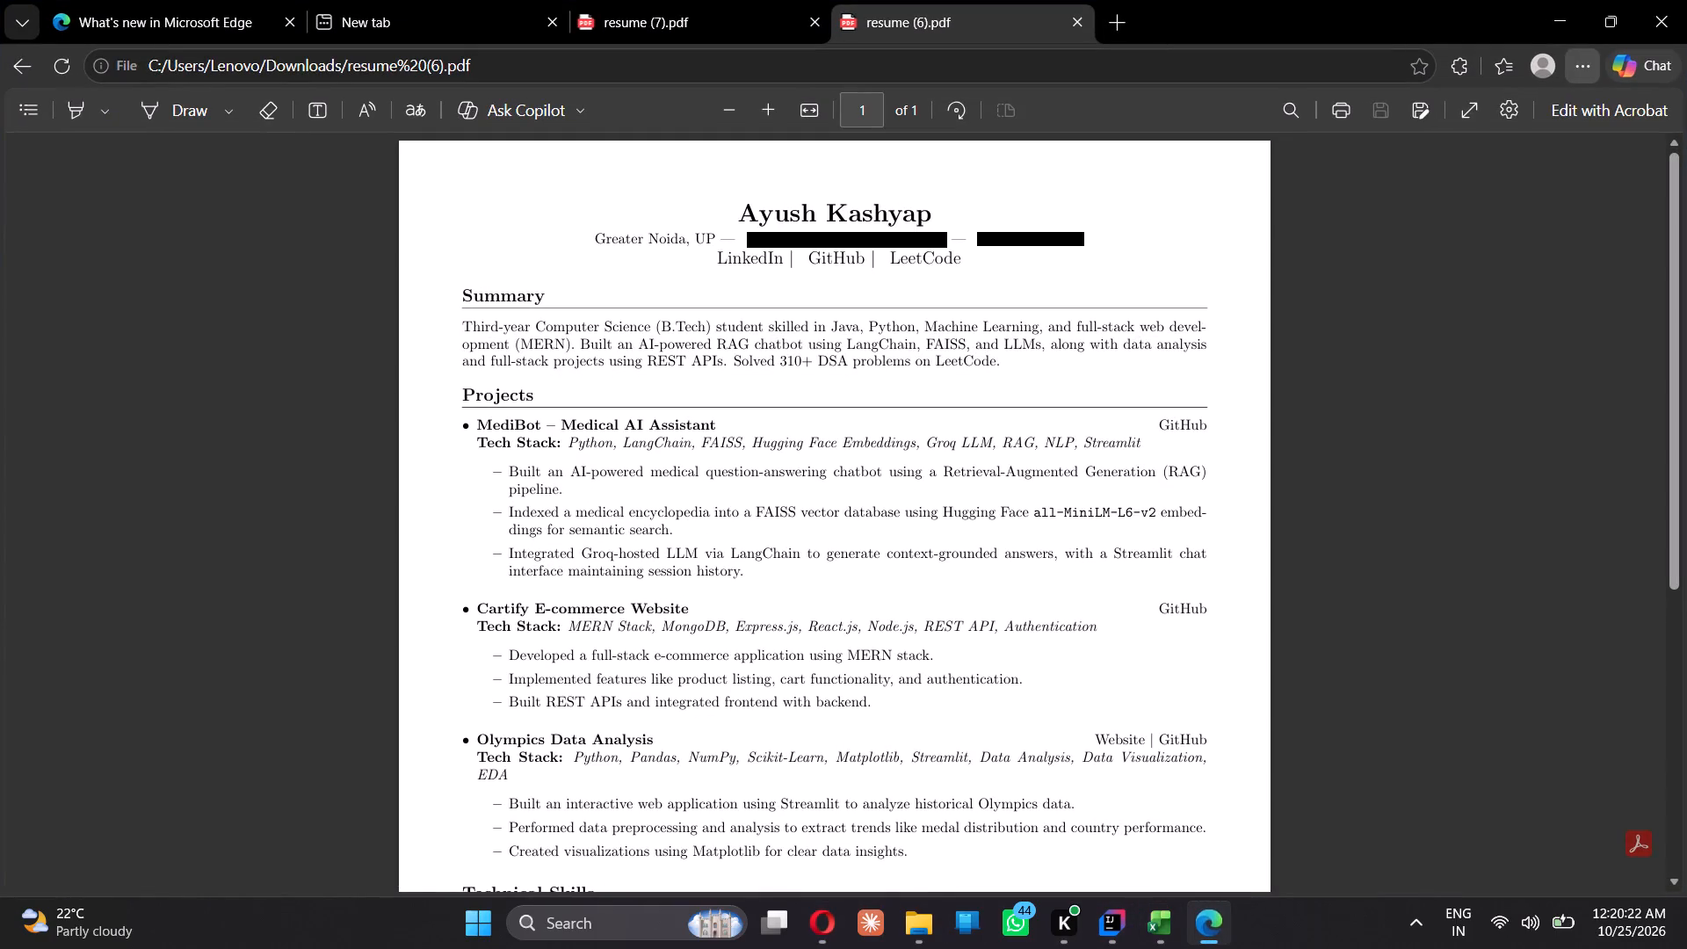
pyautogui.moveTo(1022, 364); pyautogui.dragTo(984, 364)
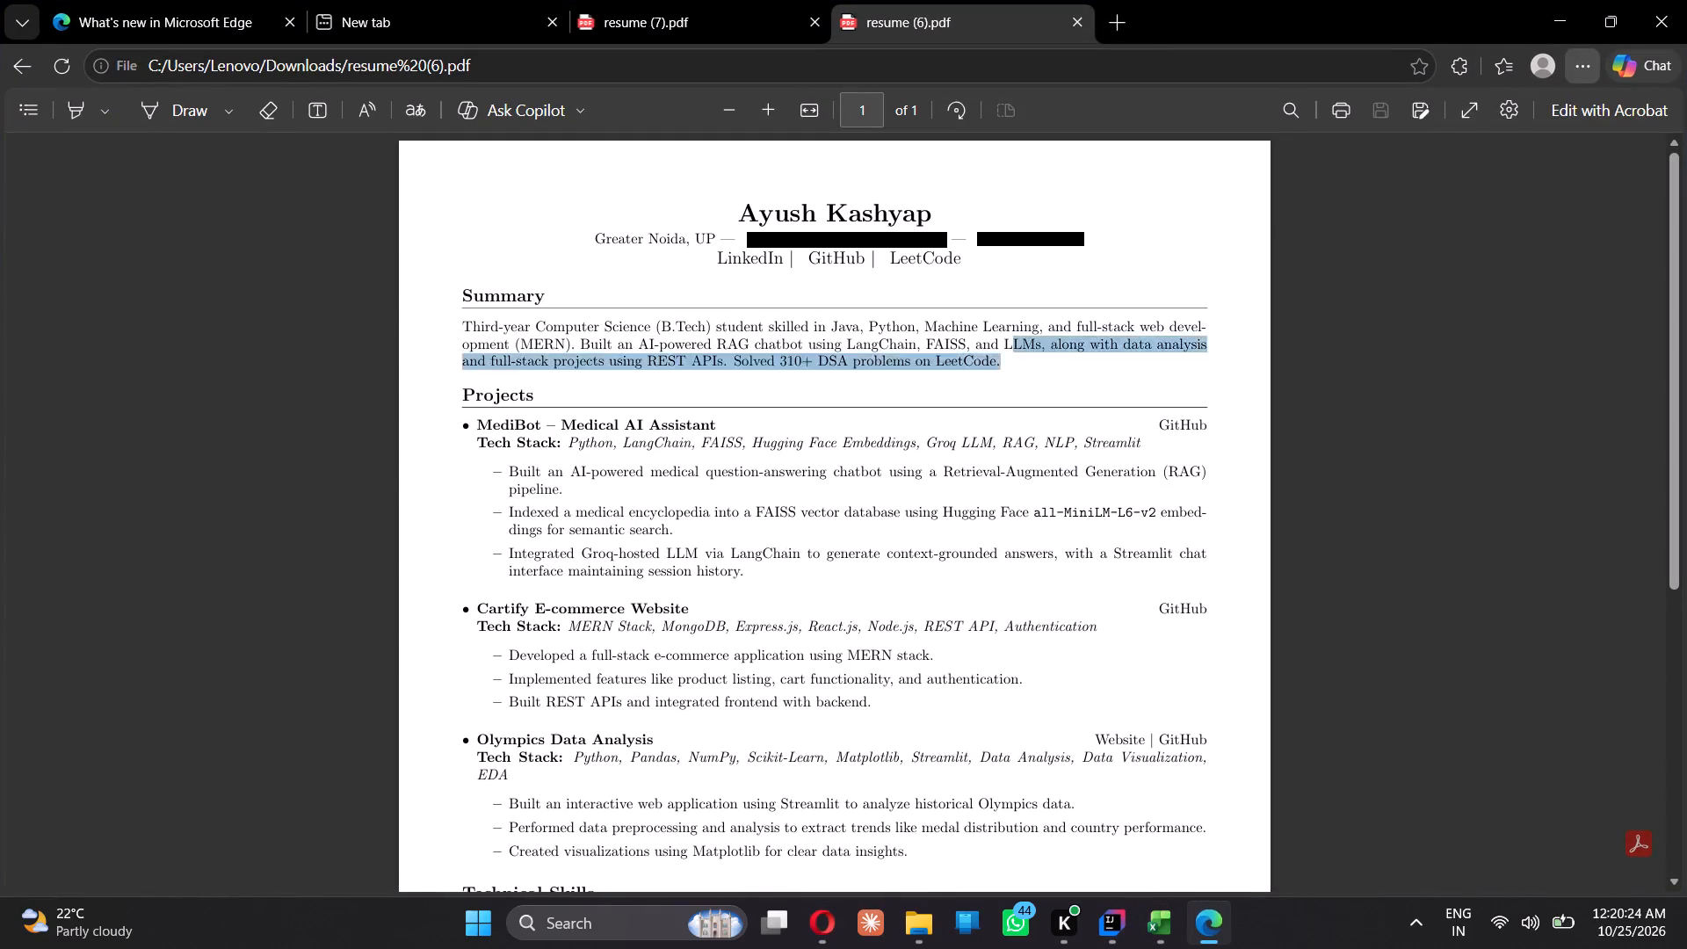
pyautogui.moveTo(984, 364); pyautogui.dragTo(487, 319)
pyautogui.click(487, 319)
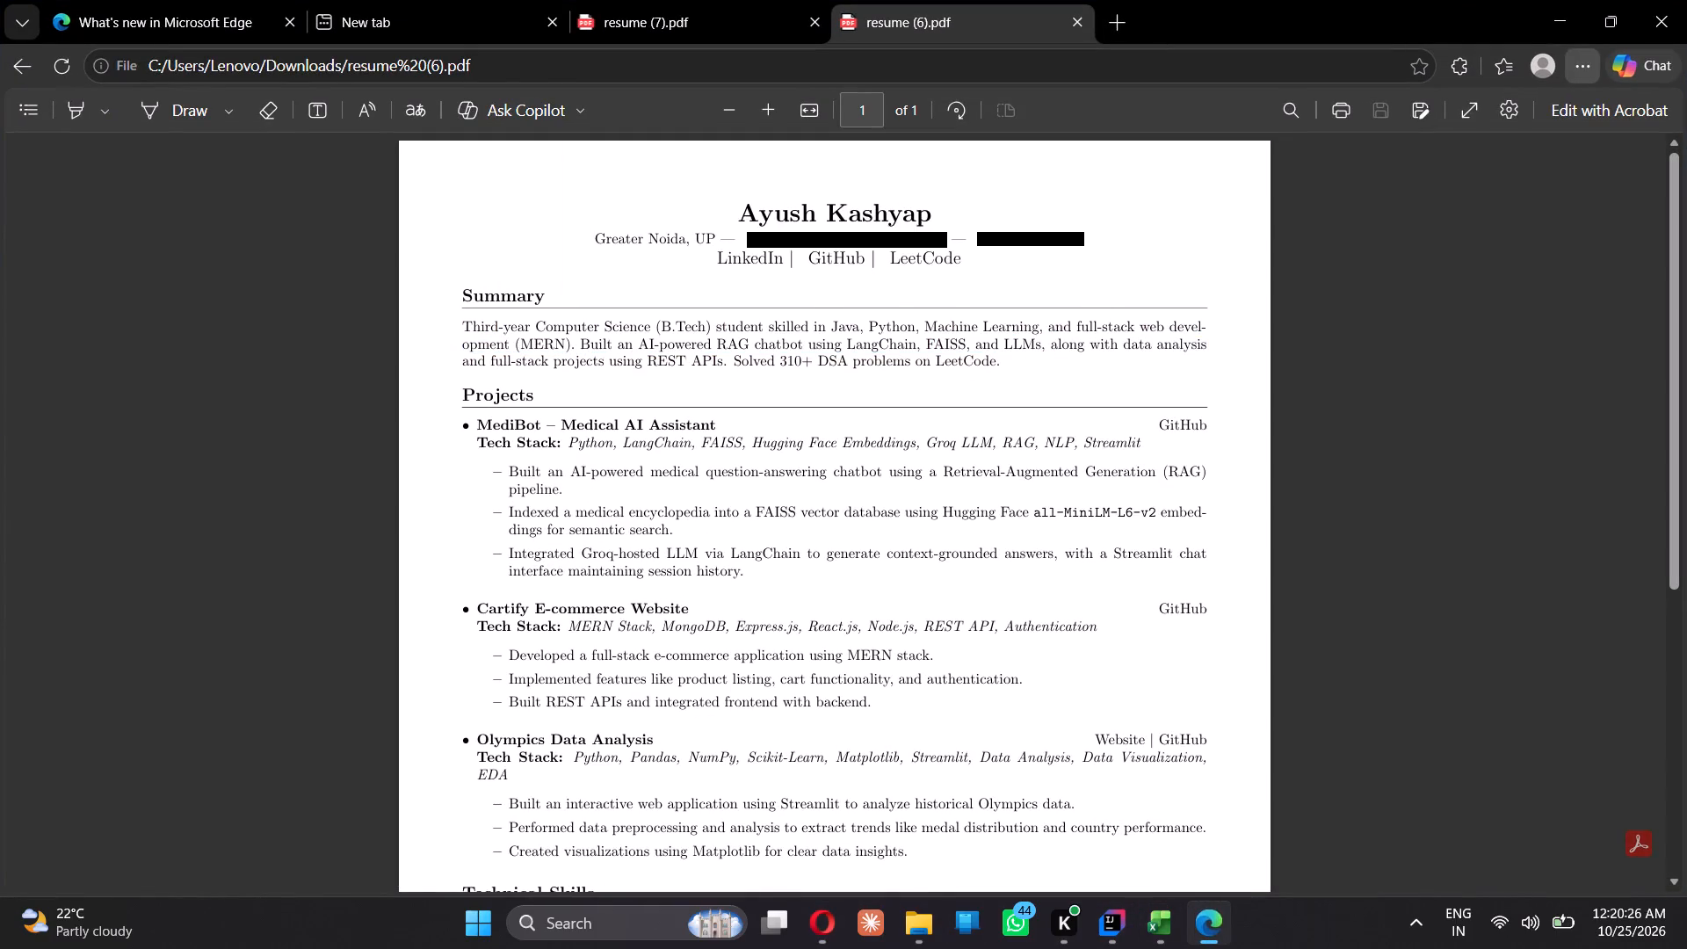
pyautogui.click(1014, 365)
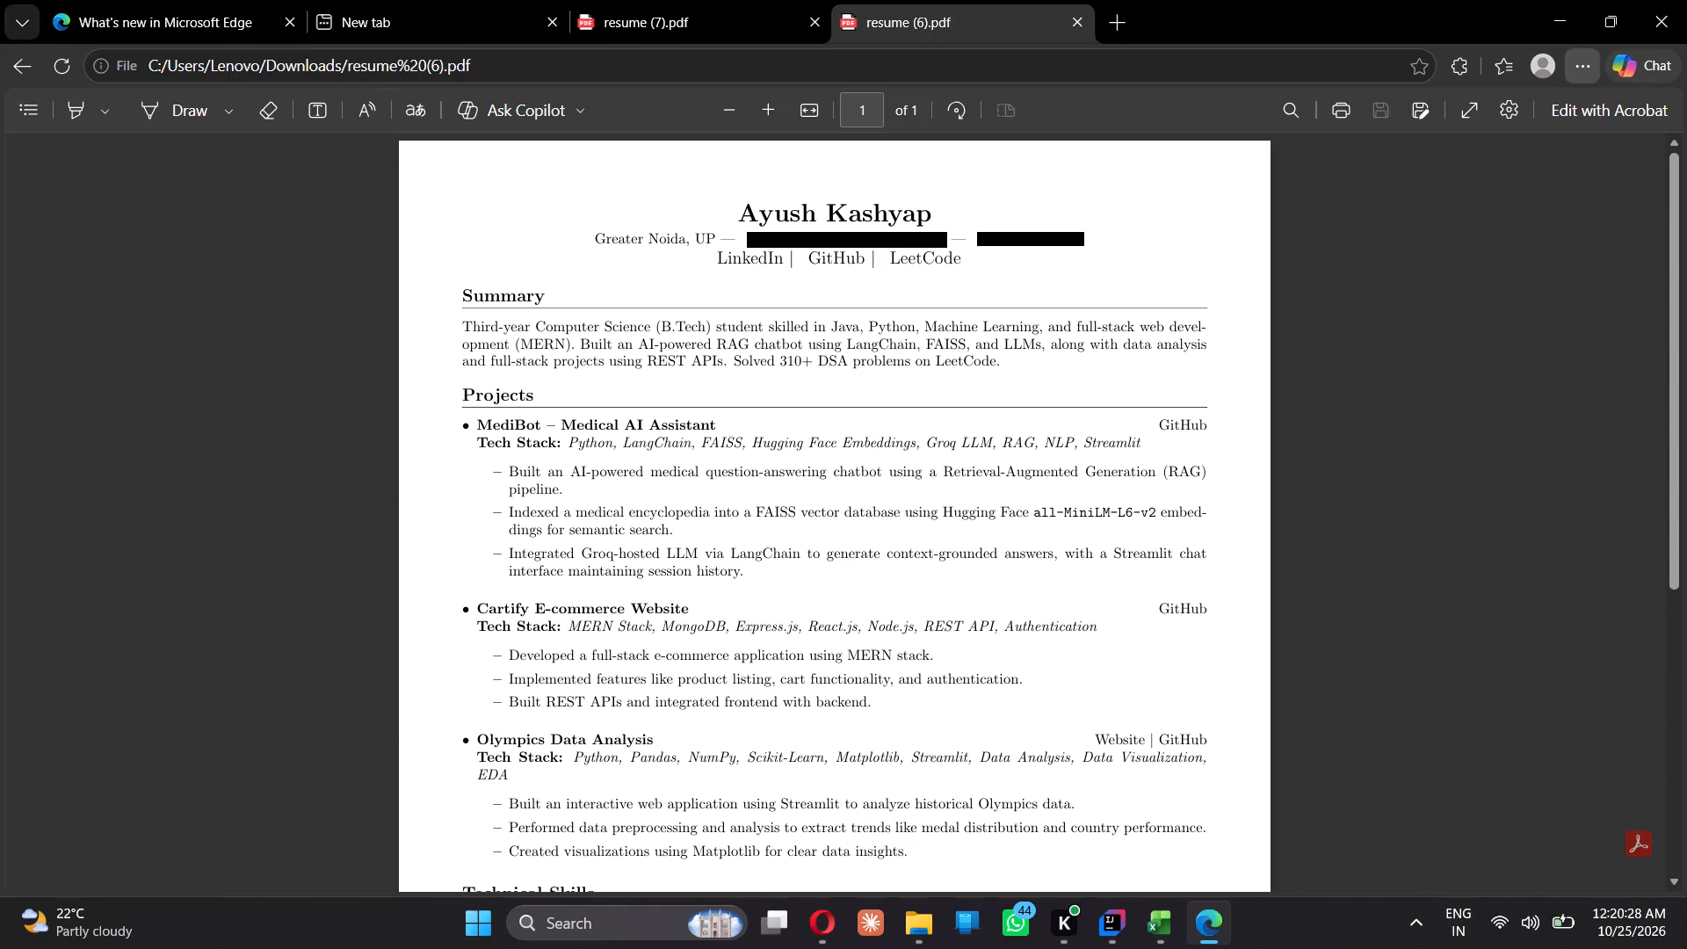
pyautogui.click(1015, 366)
pyautogui.moveTo(1017, 360); pyautogui.dragTo(526, 322)
pyautogui.click(526, 322)
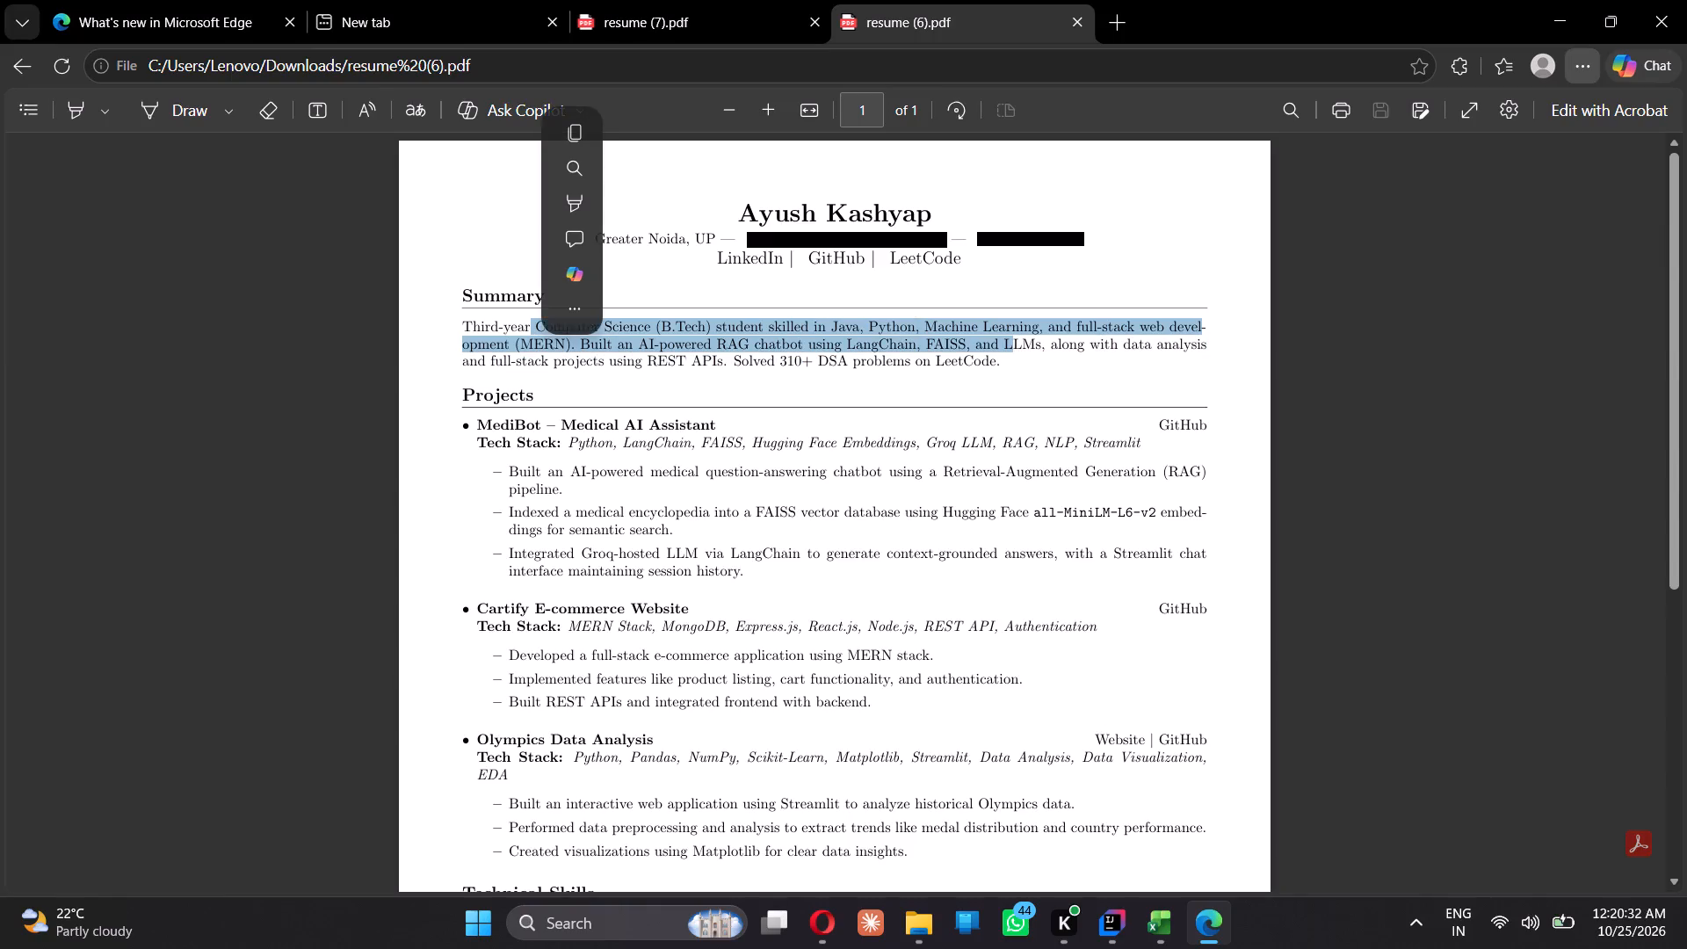
pyautogui.moveTo(459, 323); pyautogui.dragTo(1093, 366)
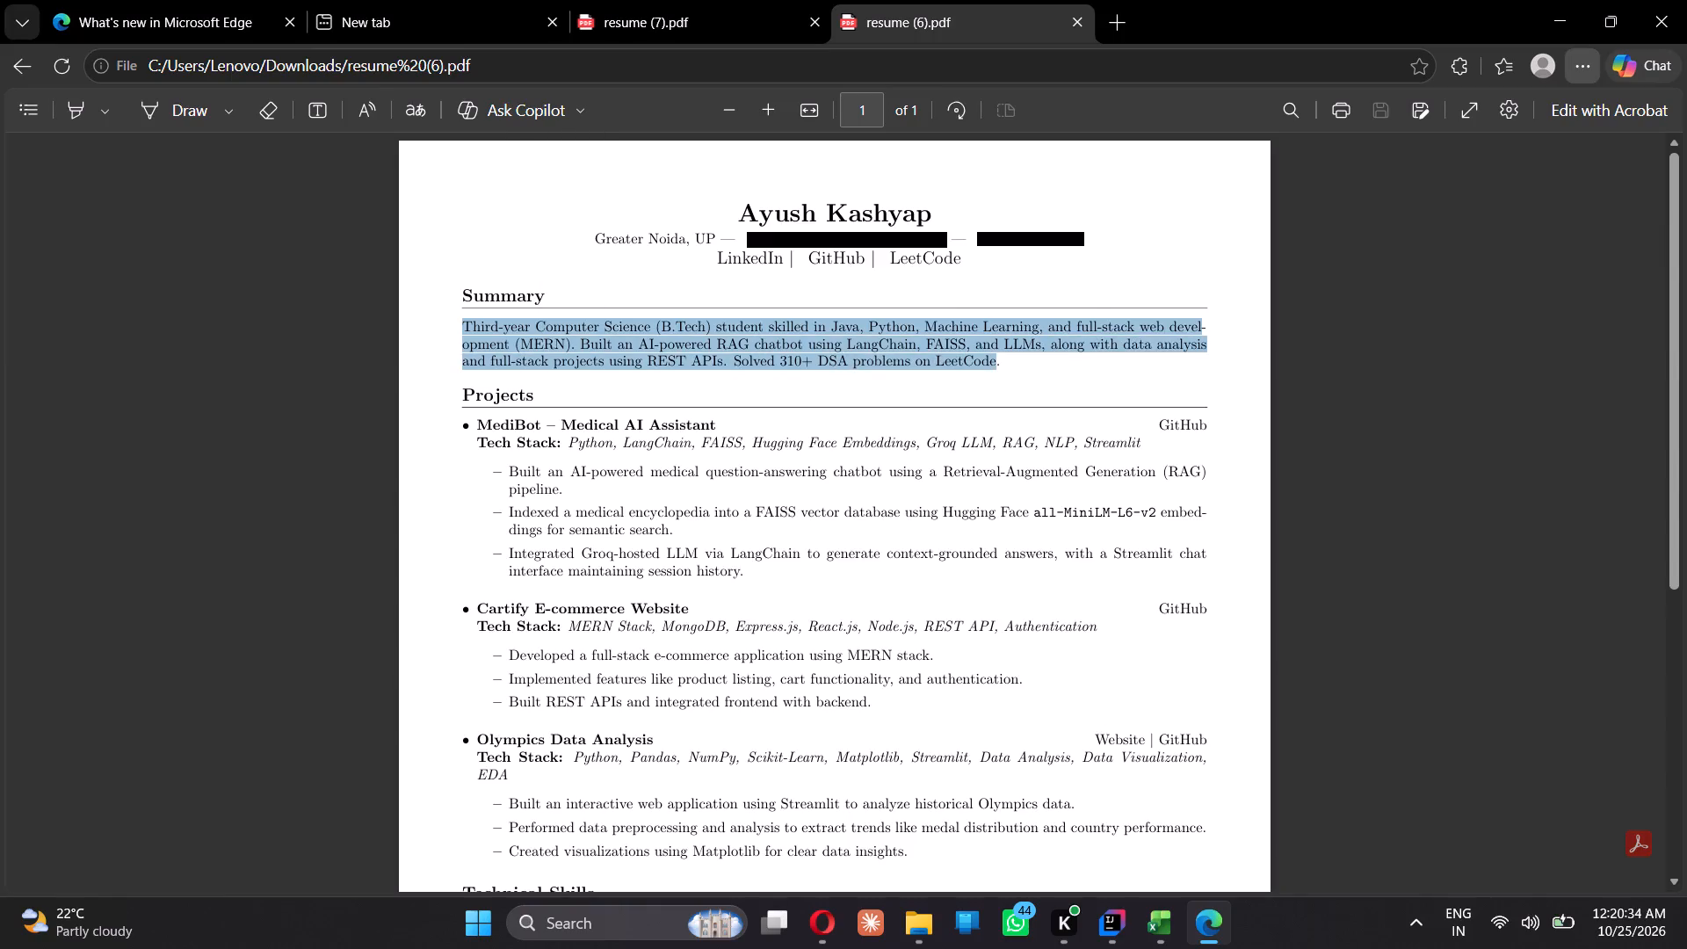
pyautogui.moveTo(1093, 366); pyautogui.dragTo(1097, 366)
pyautogui.hotkey('ctrl', 'c')
pyautogui.hotkey('ctrl', 'c')
# Return to the res project in Overleaf, paste the copied paragraph below the existing Summary text in main.tex, and recompile.
pyautogui.click(1608, 22)
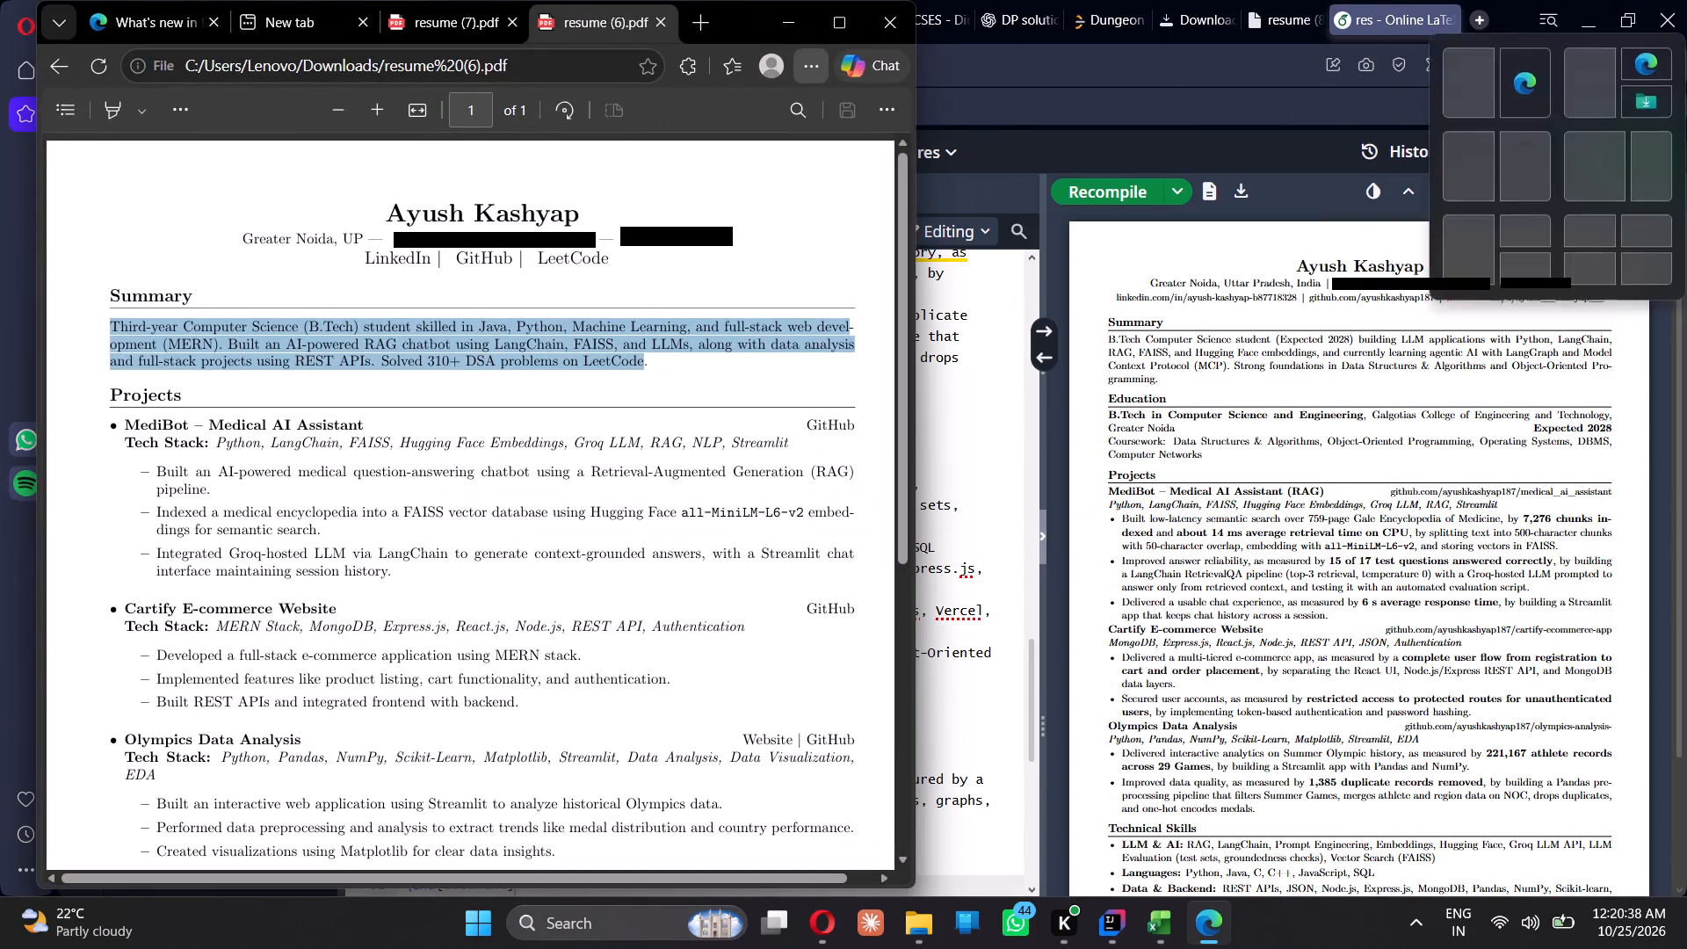
pyautogui.click(1422, 332)
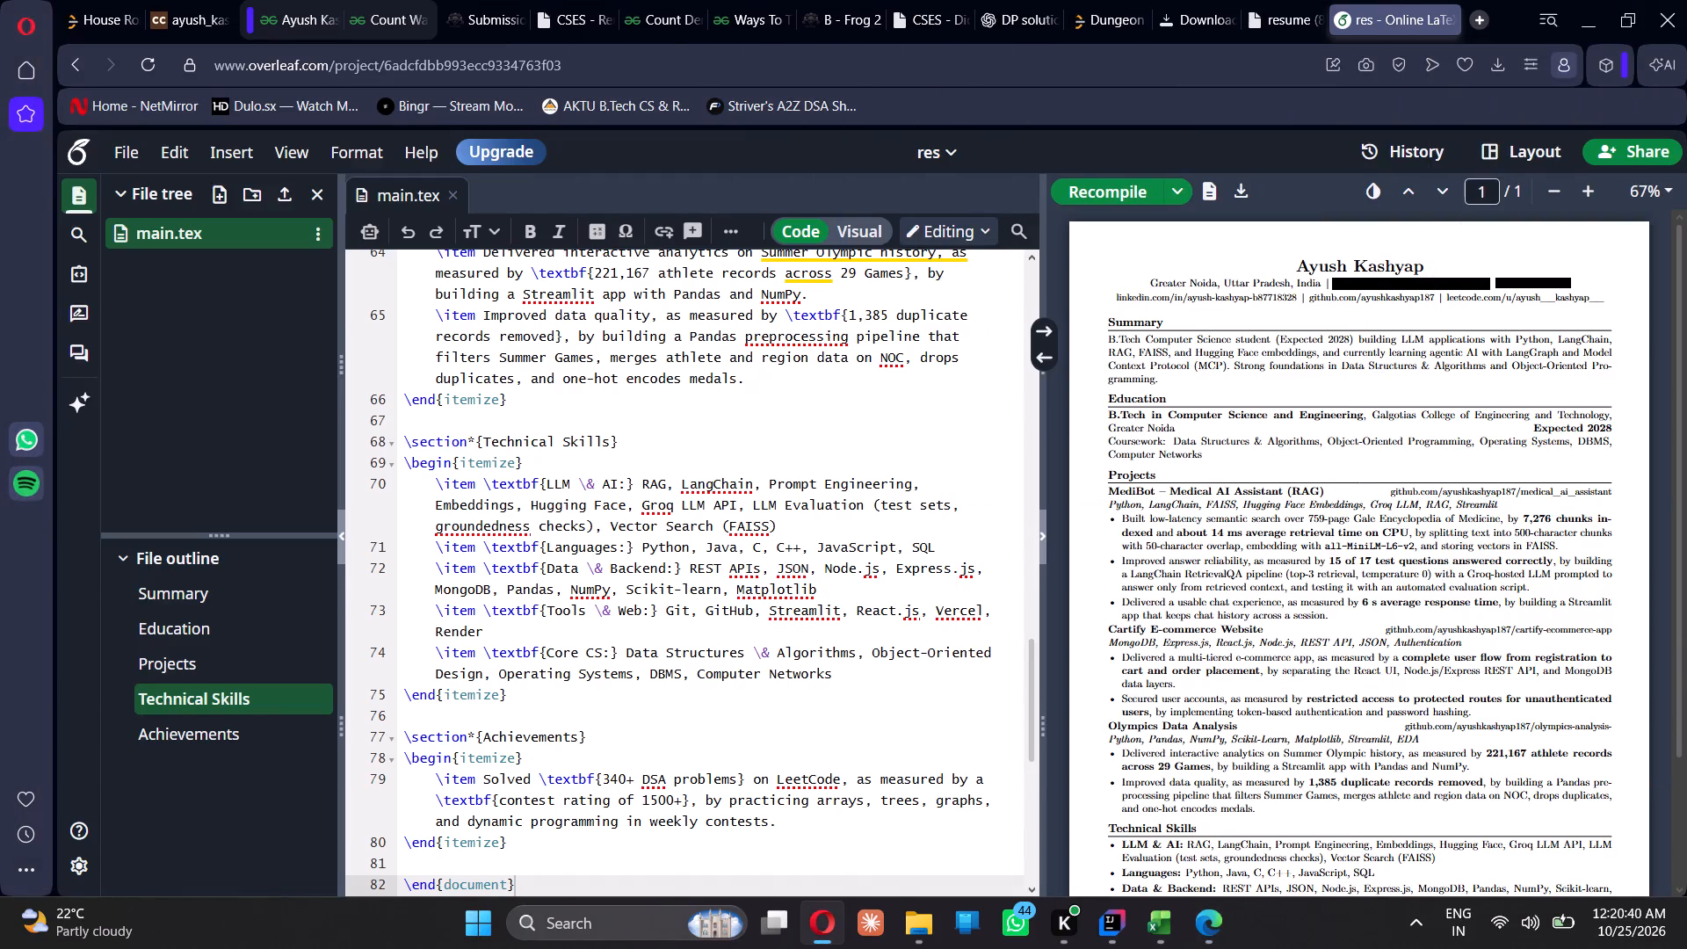
pyautogui.scroll(8, 885, 424)
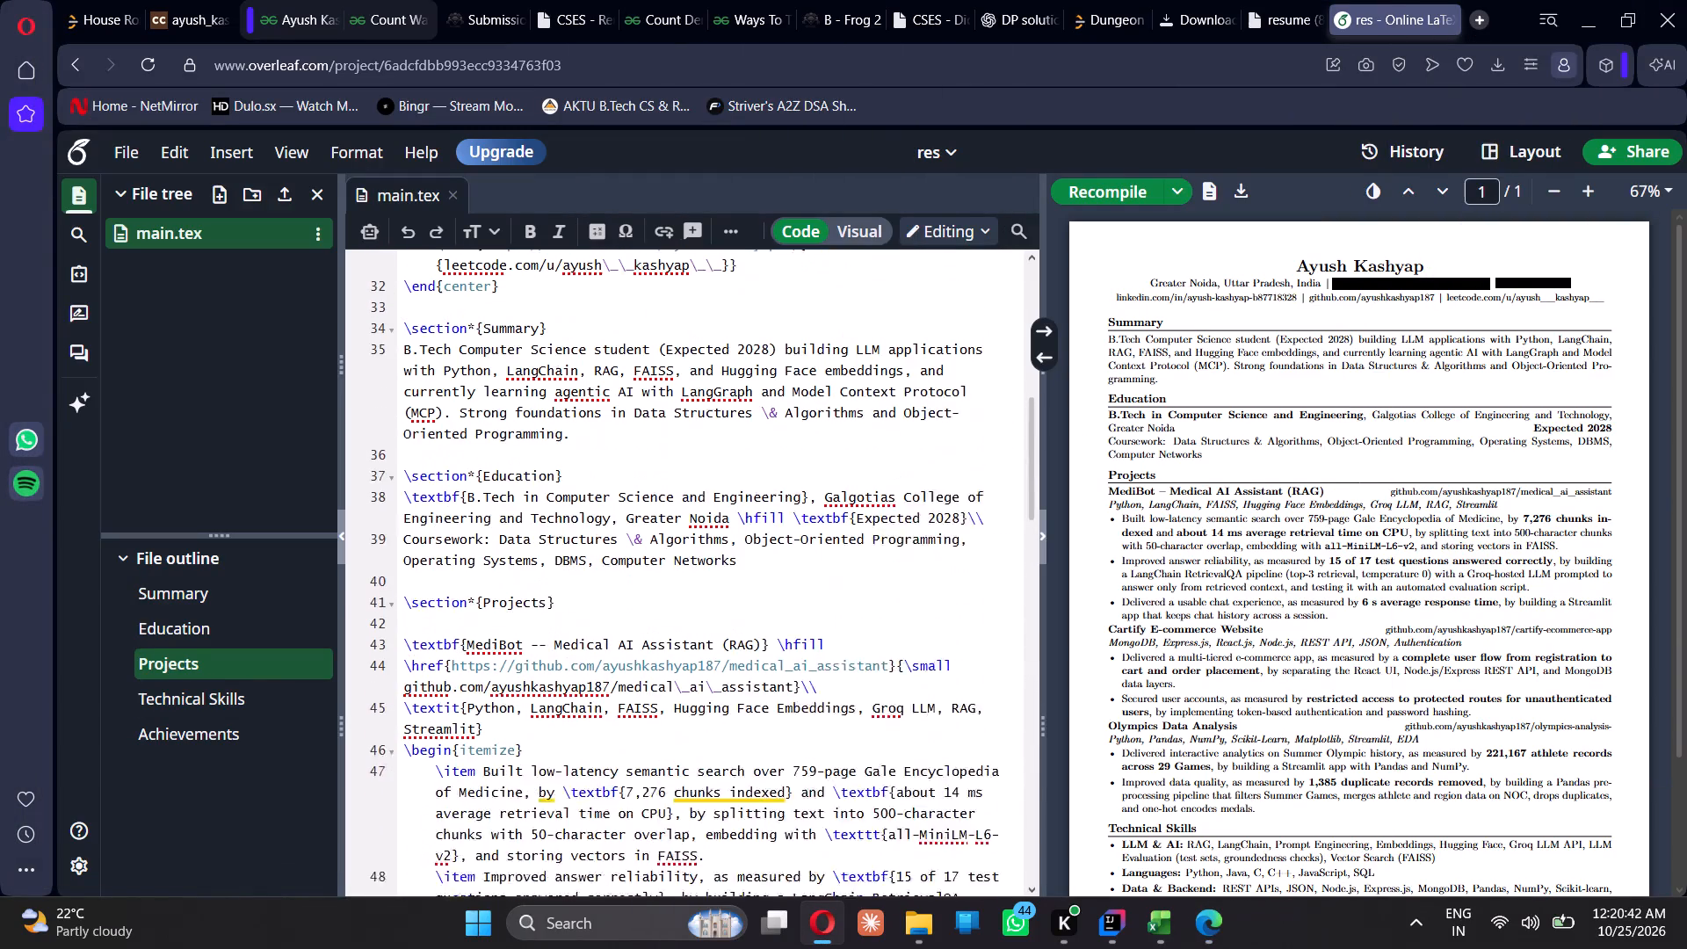
pyautogui.scroll(4, 885, 424)
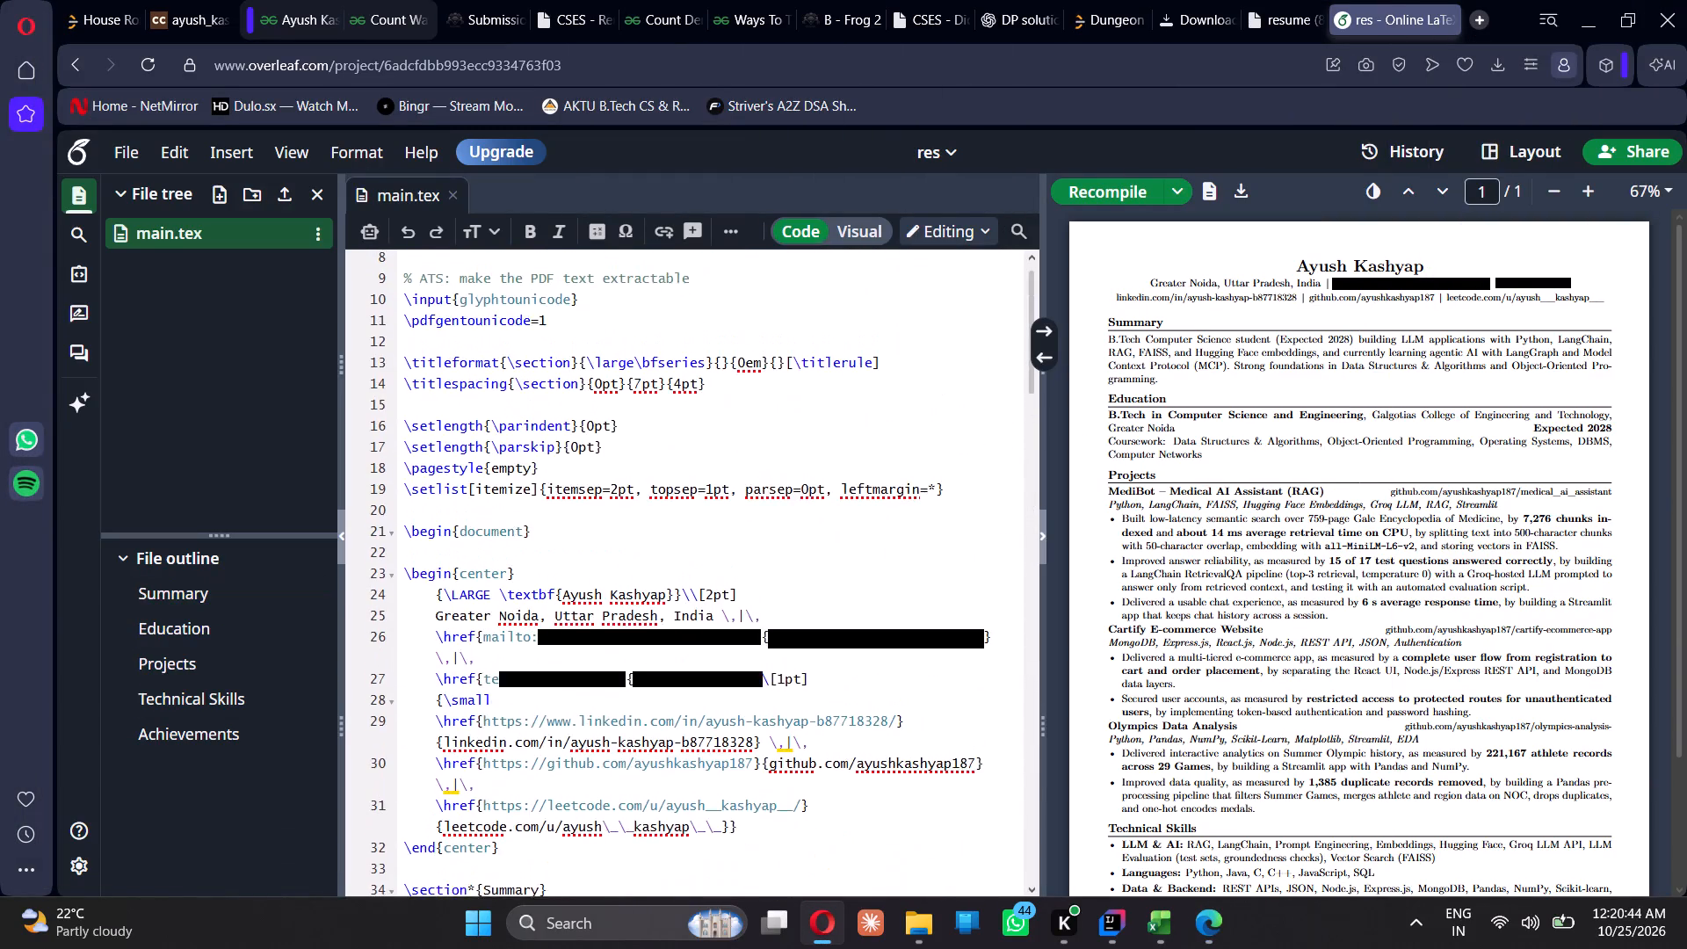
pyautogui.scroll(2, 885, 424)
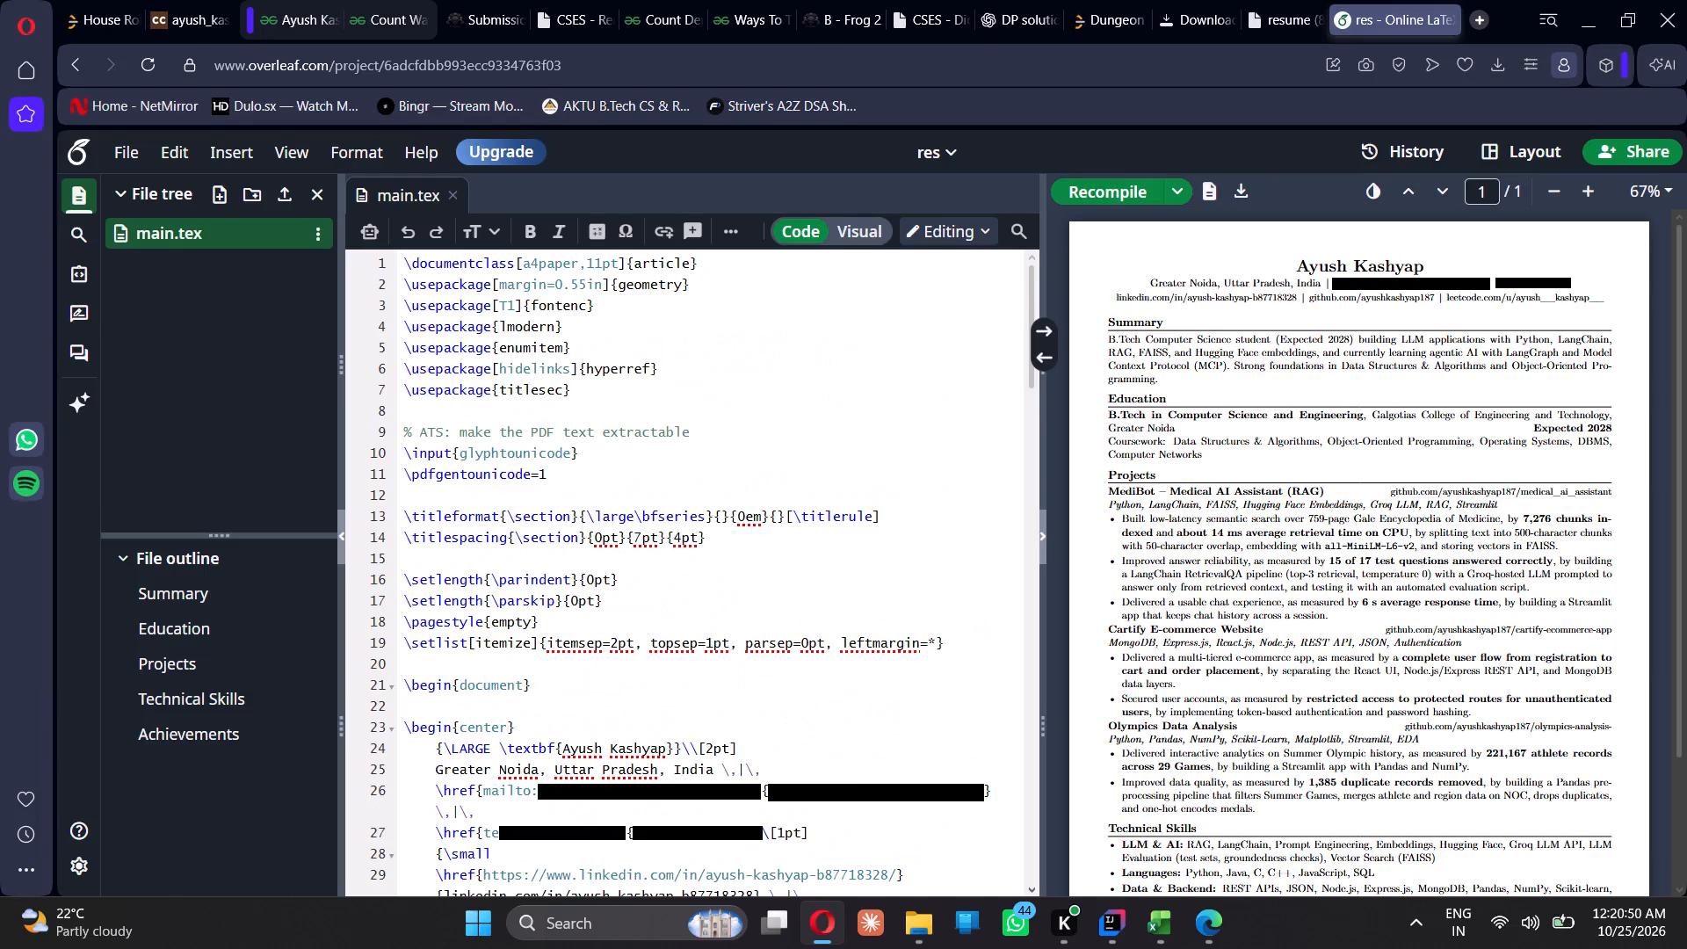
pyautogui.scroll(1, 736, 453)
pyautogui.scroll(-3, 736, 453)
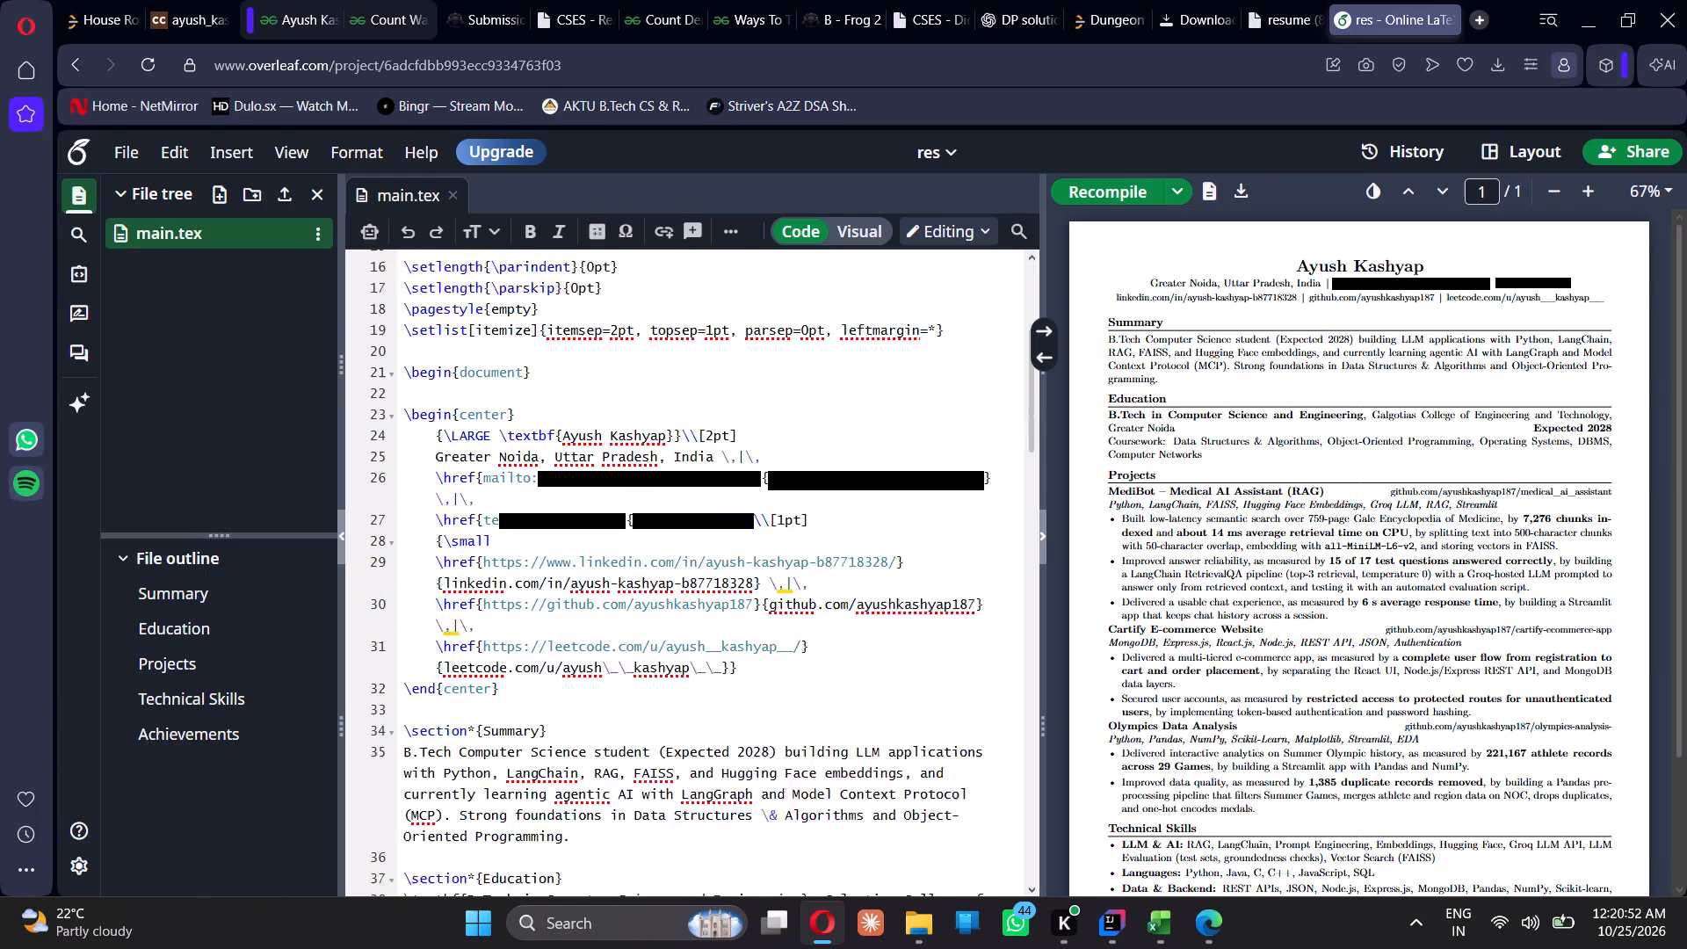
pyautogui.scroll(-4, 736, 453)
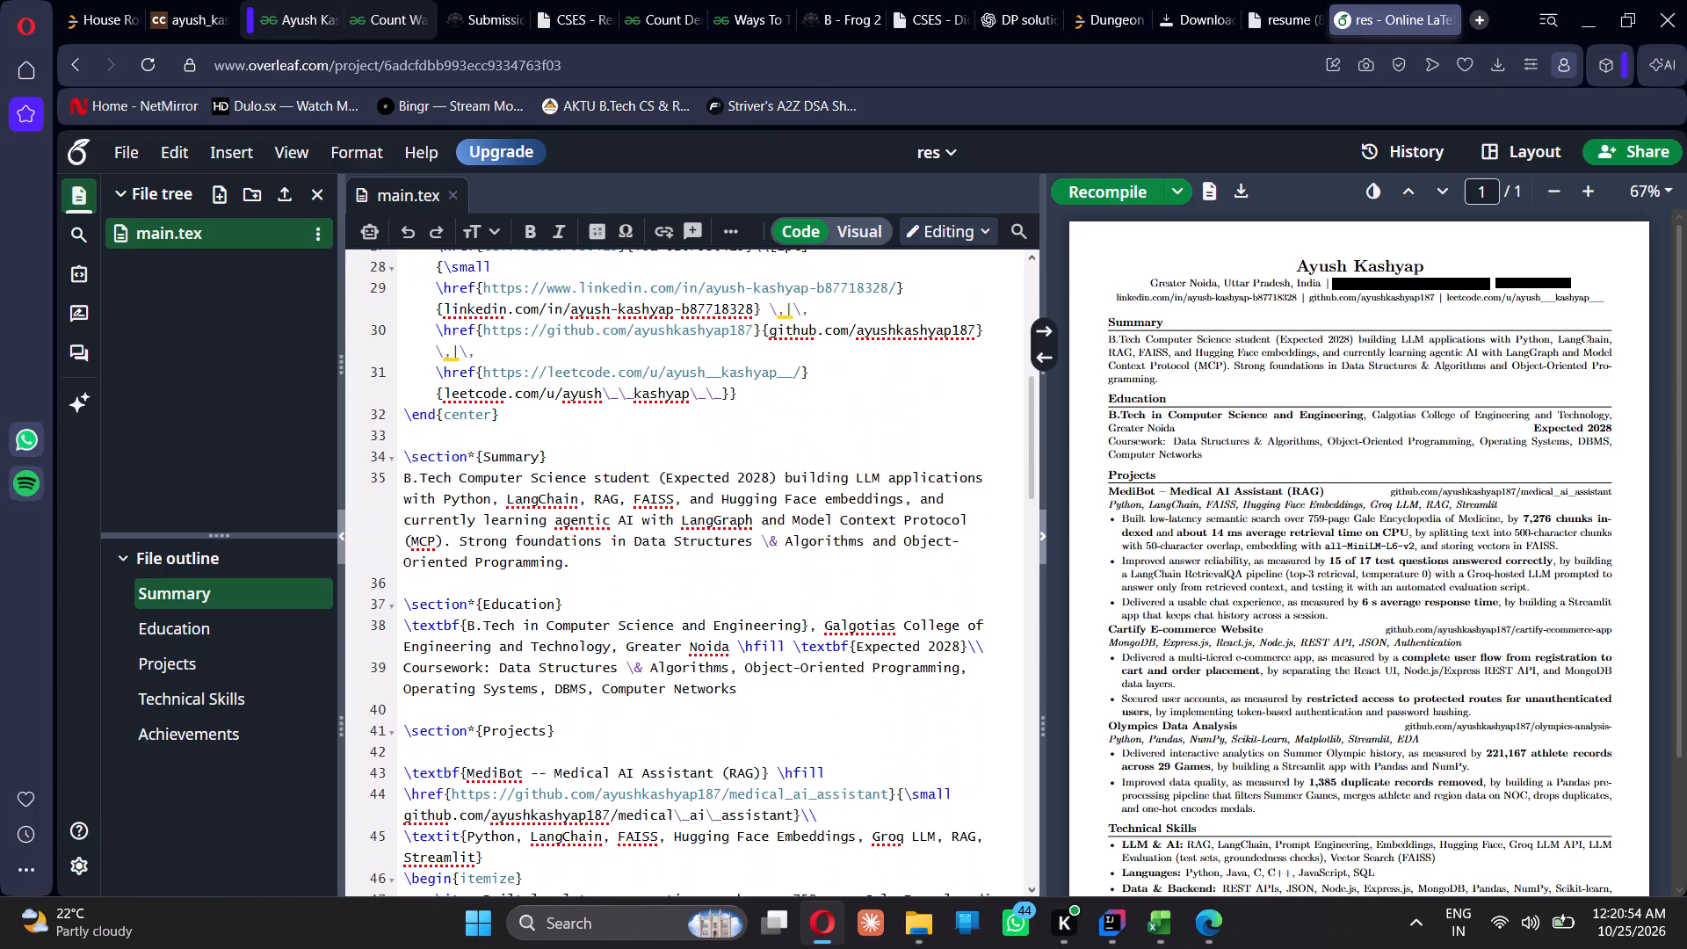
pyautogui.click(598, 555)
pyautogui.press('Return')
pyautogui.press('Return')
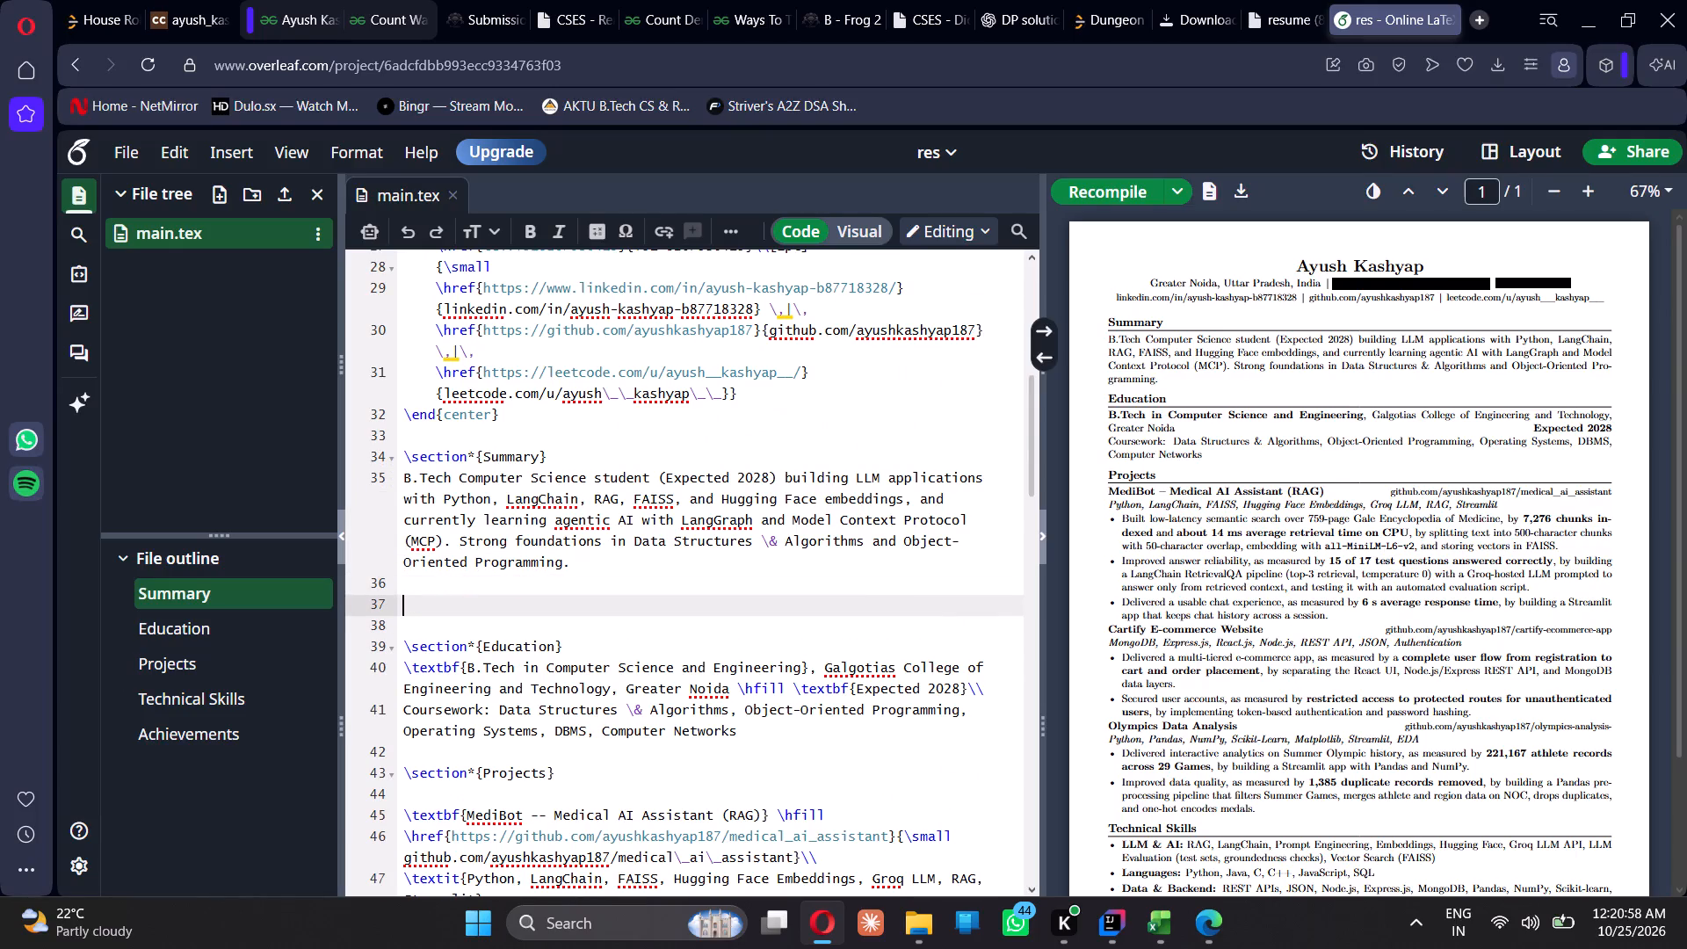
pyautogui.hotkey('ctrl', 'v')
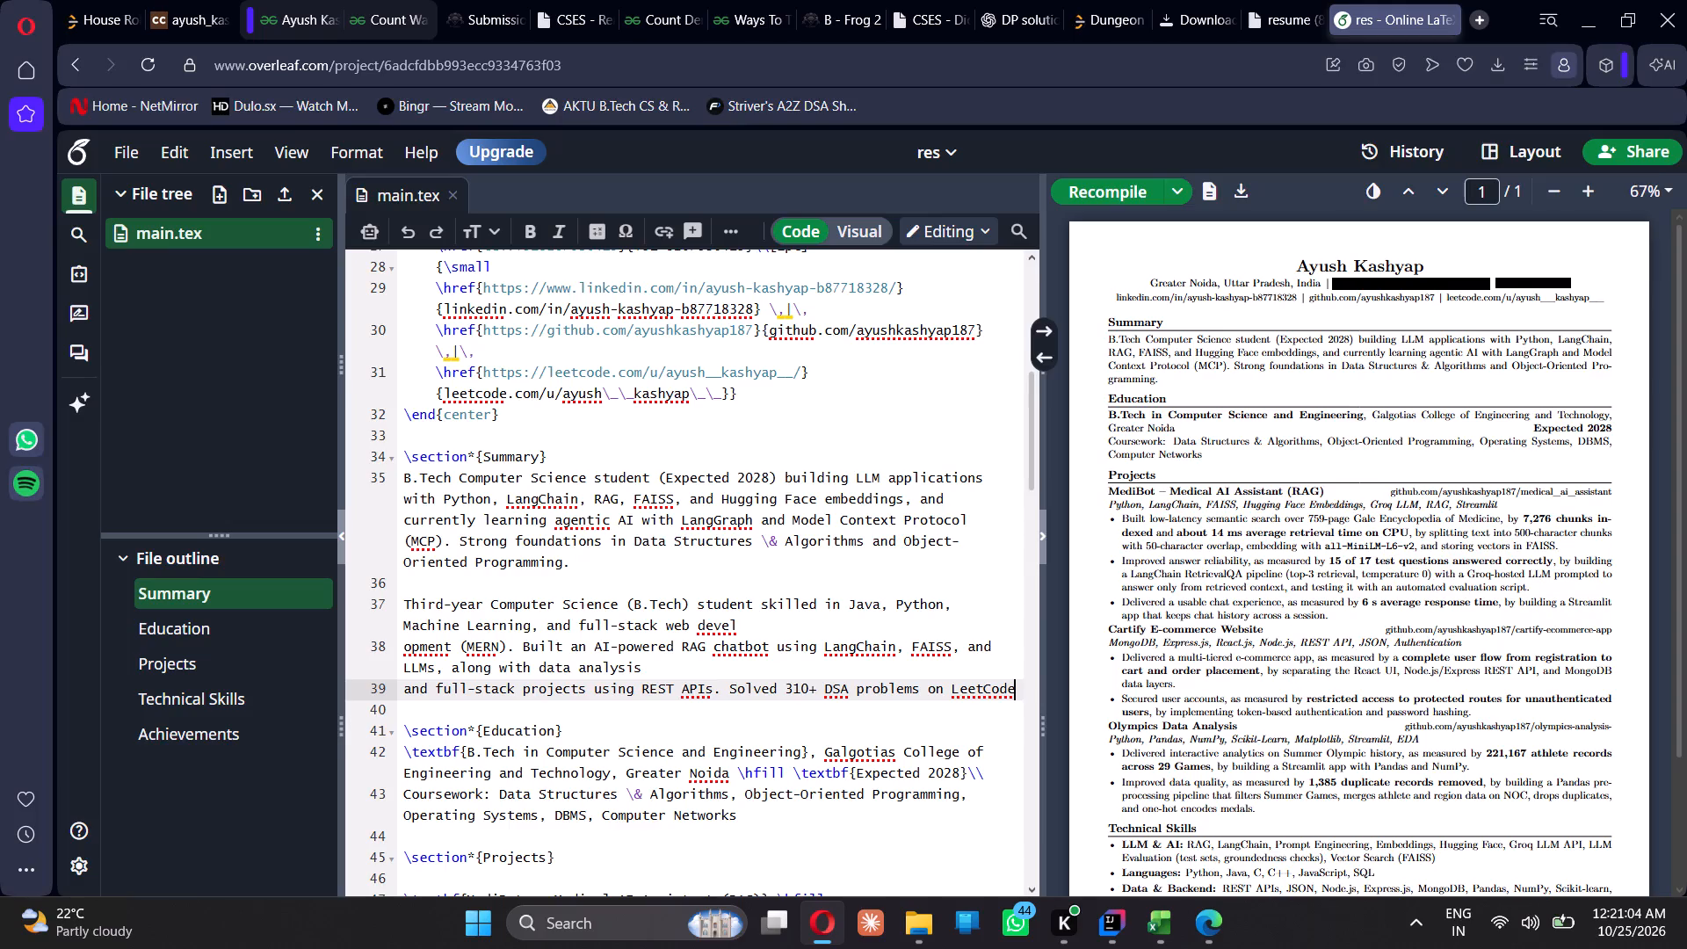
pyautogui.click(1099, 202)
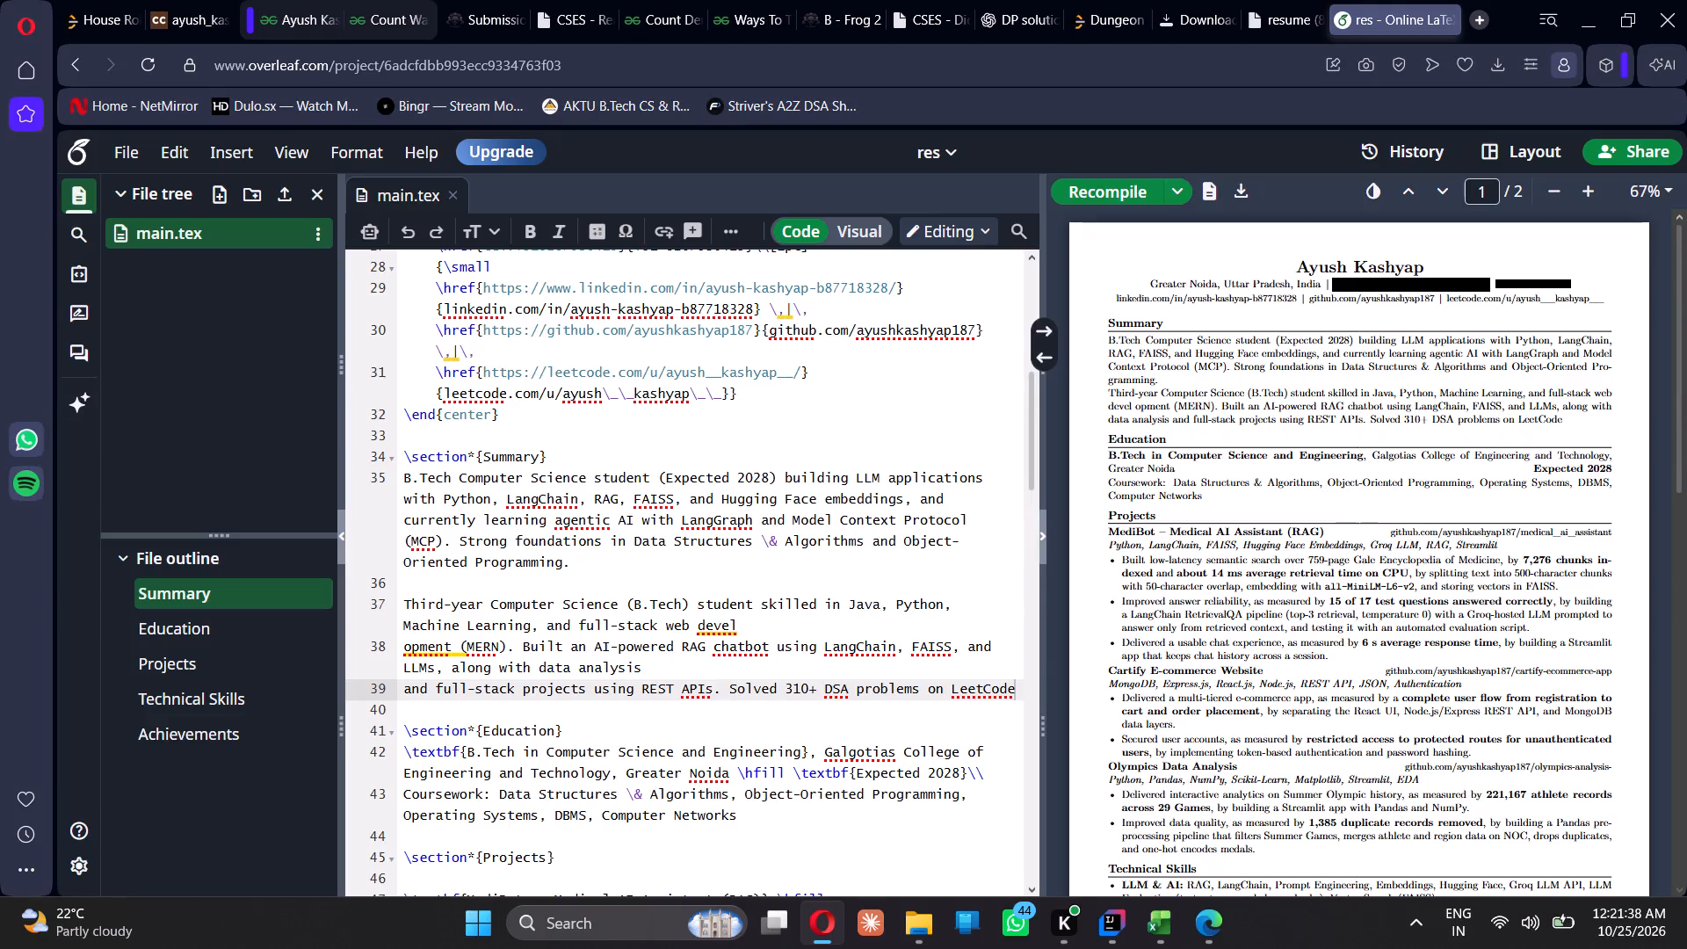
# Delete "(B.Tech)" after "Computer Science" in the pasted Summary paragraph.
pyautogui.click(693, 602)
pyautogui.press('BackSpace')
pyautogui.press('BackSpace')
pyautogui.press('BackSpace')
pyautogui.press('BackSpace')
pyautogui.press('BackSpace')
pyautogui.press('BackSpace')
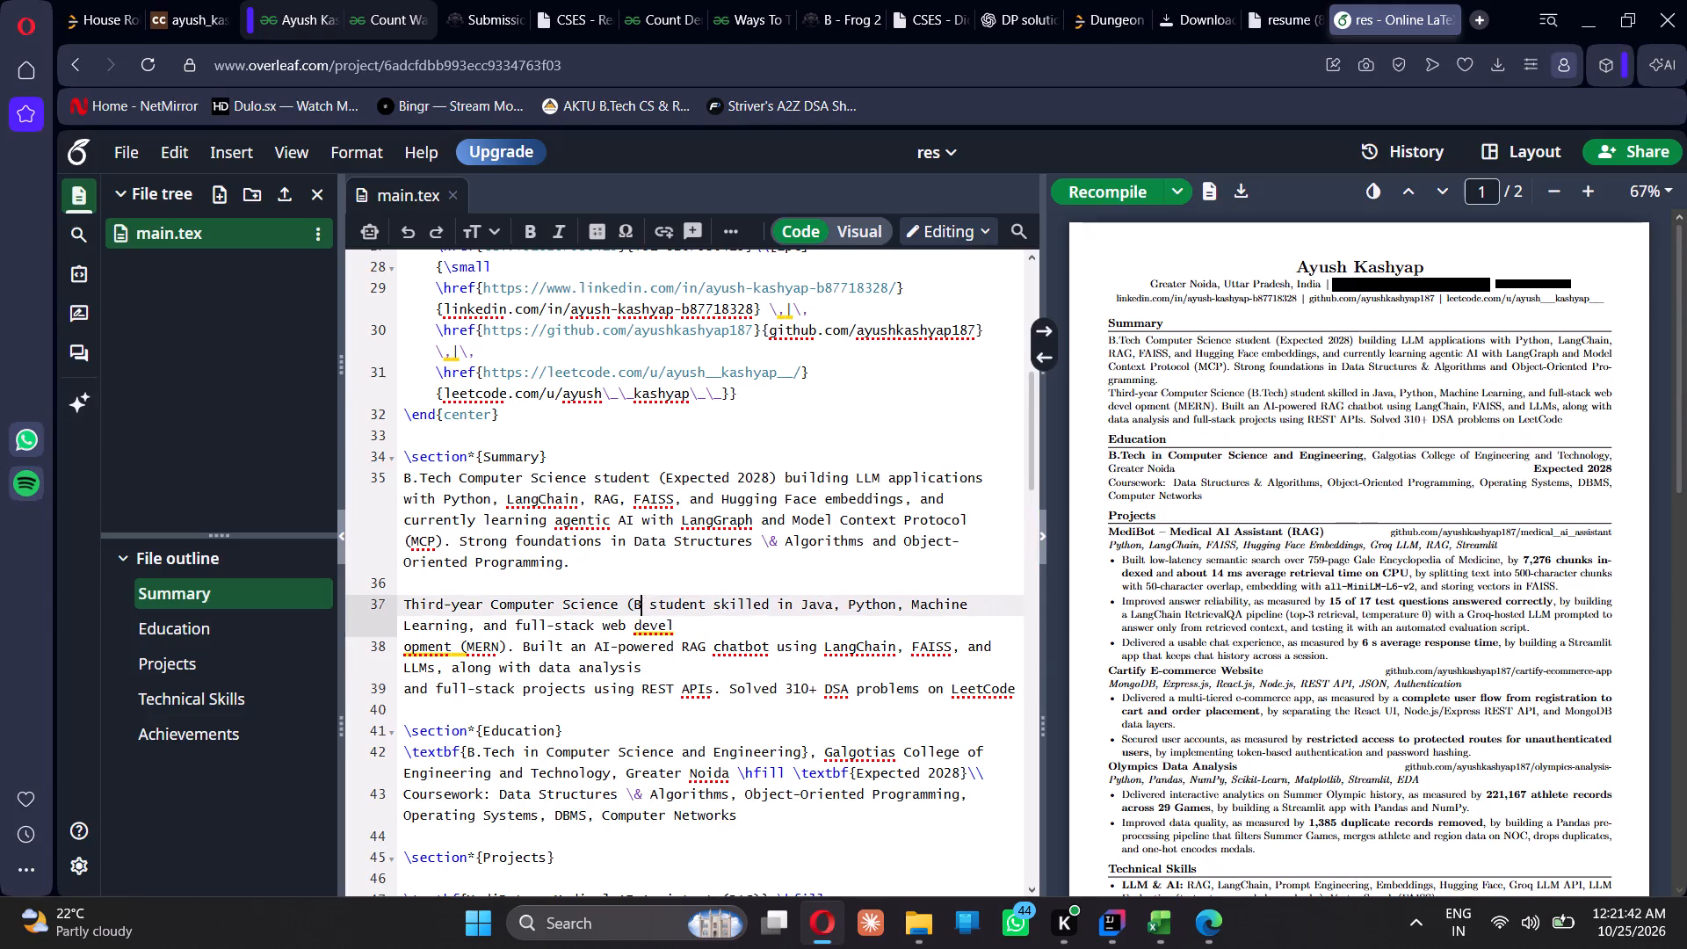
pyautogui.press('BackSpace')
pyautogui.press('BackSpace')
pyautogui.press('BackSpace')
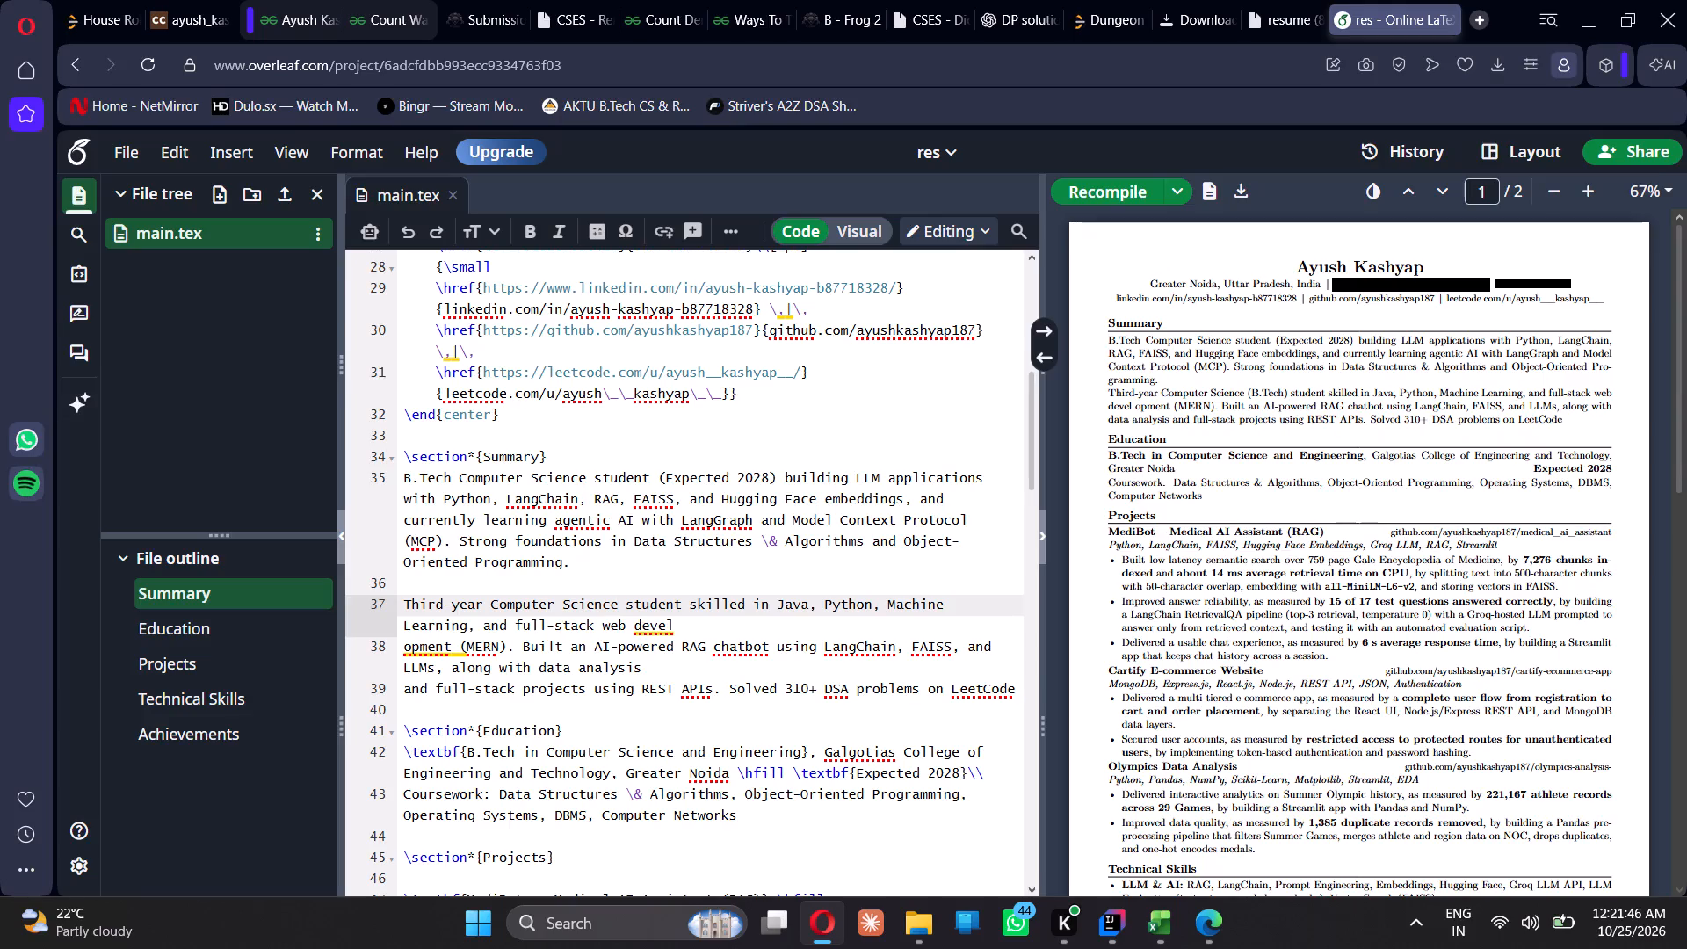
# Replace "Third-year" at the start of the pasted Summary paragraph with "B.Tech".
pyautogui.press('Left')
pyautogui.press('Left')
pyautogui.press('Left')
pyautogui.press('Left')
pyautogui.press('Left')
pyautogui.press('Left')
pyautogui.press('Left')
pyautogui.press('Left')
pyautogui.press('Left')
pyautogui.press('Left')
pyautogui.press('Left')
pyautogui.press('Left')
pyautogui.press('Left')
pyautogui.press('Left')
pyautogui.press('Left')
pyautogui.press('Left')
pyautogui.press('Left')
pyautogui.press('BackSpace')
pyautogui.press('BackSpace')
pyautogui.press('BackSpace')
pyautogui.press('BackSpace')
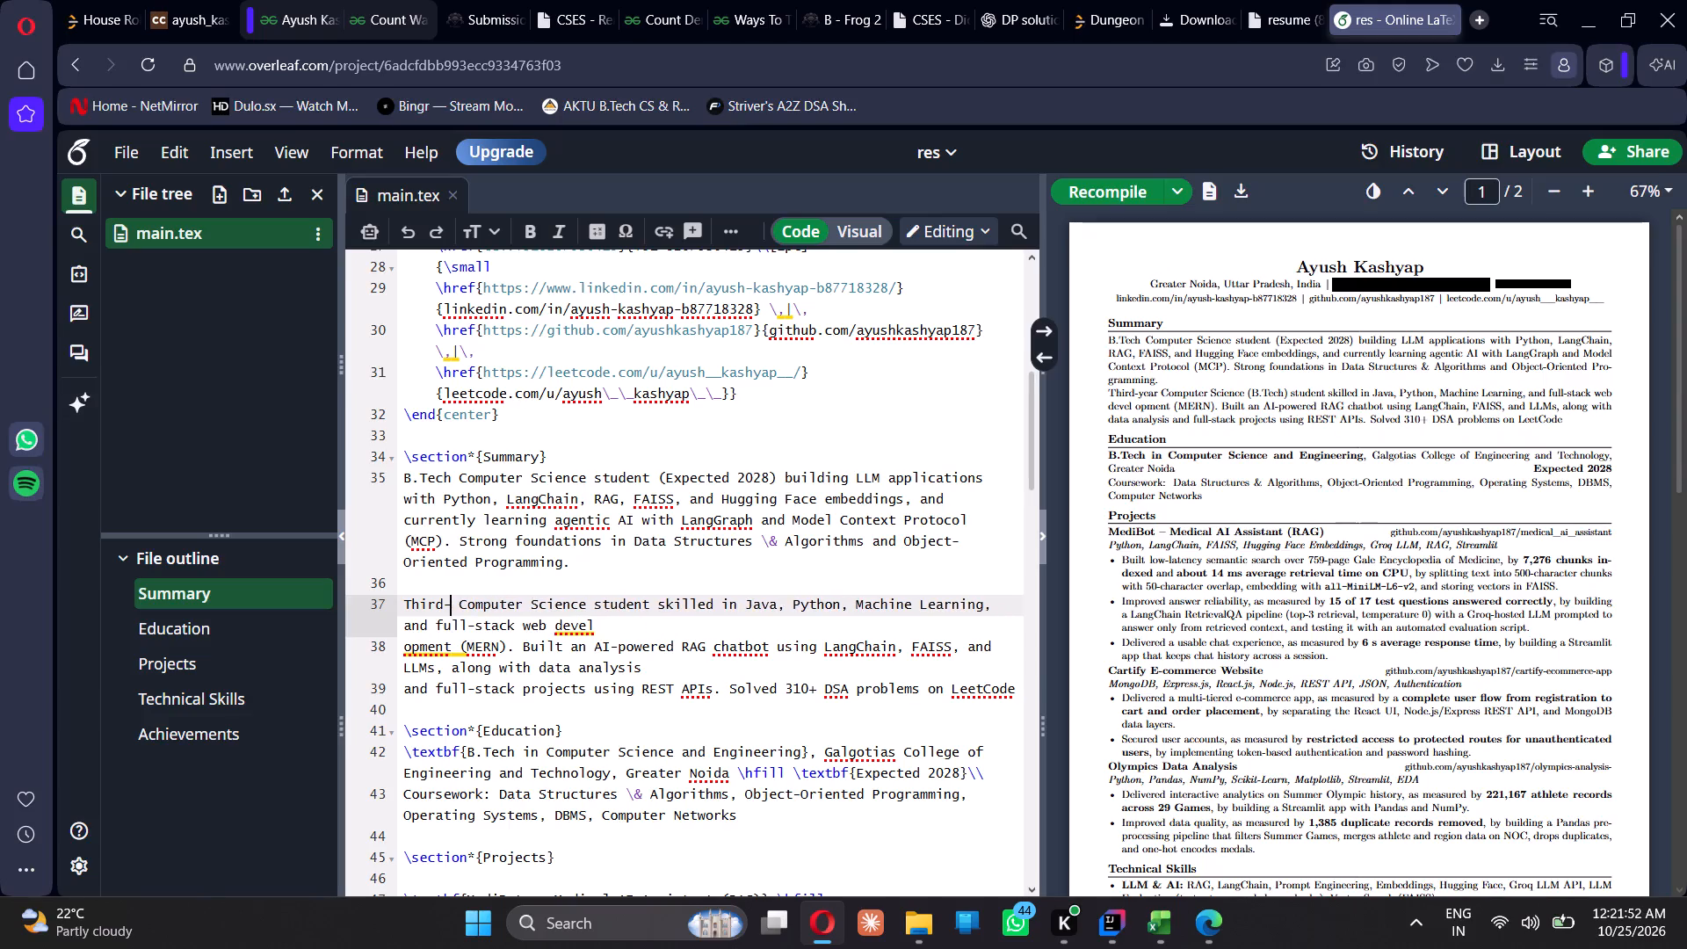
pyautogui.press('BackSpace')
pyautogui.press('BackSpace')
pyautogui.press('BackSpace')
pyautogui.press('BackSpace')
pyautogui.press('BackSpace')
pyautogui.press('BackSpace')
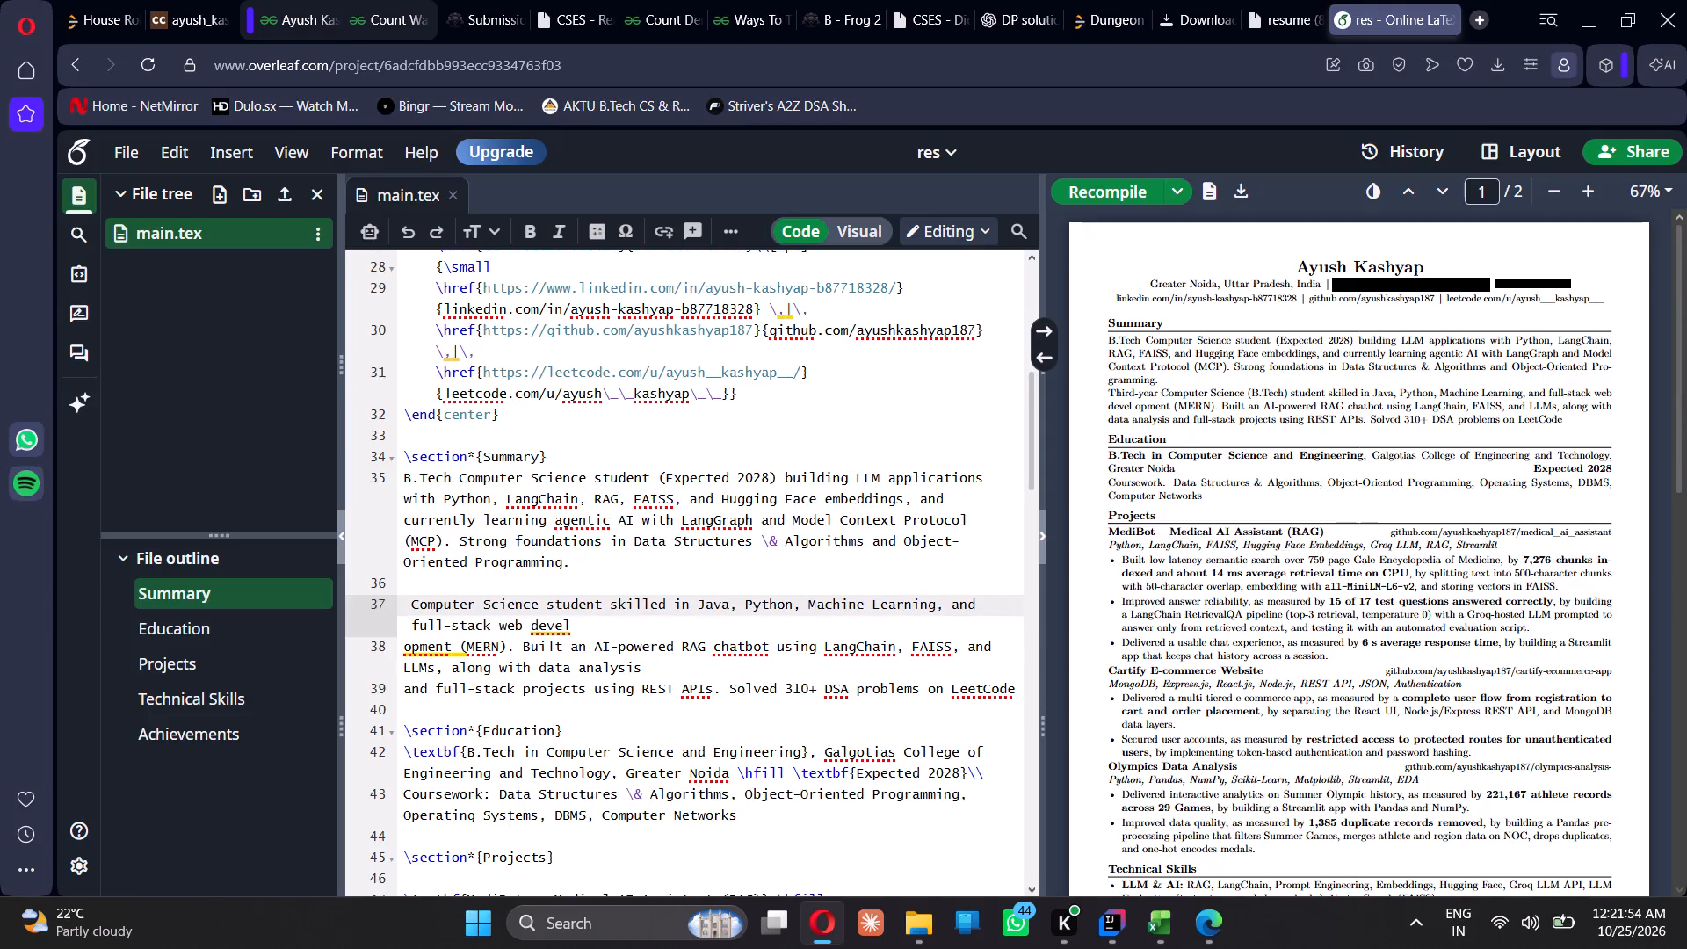
pyautogui.write('B.Tech')
# Insert "(2028)" directly after "student" in the pasted Summary paragraph.
pyautogui.press('Right')
pyautogui.press('Right')
pyautogui.press('Right')
pyautogui.press('Right')
pyautogui.press('Right')
pyautogui.press('Right')
pyautogui.press('Right')
pyautogui.press('Right')
pyautogui.press('Right')
pyautogui.press('Right')
pyautogui.press('Right')
pyautogui.press('Right')
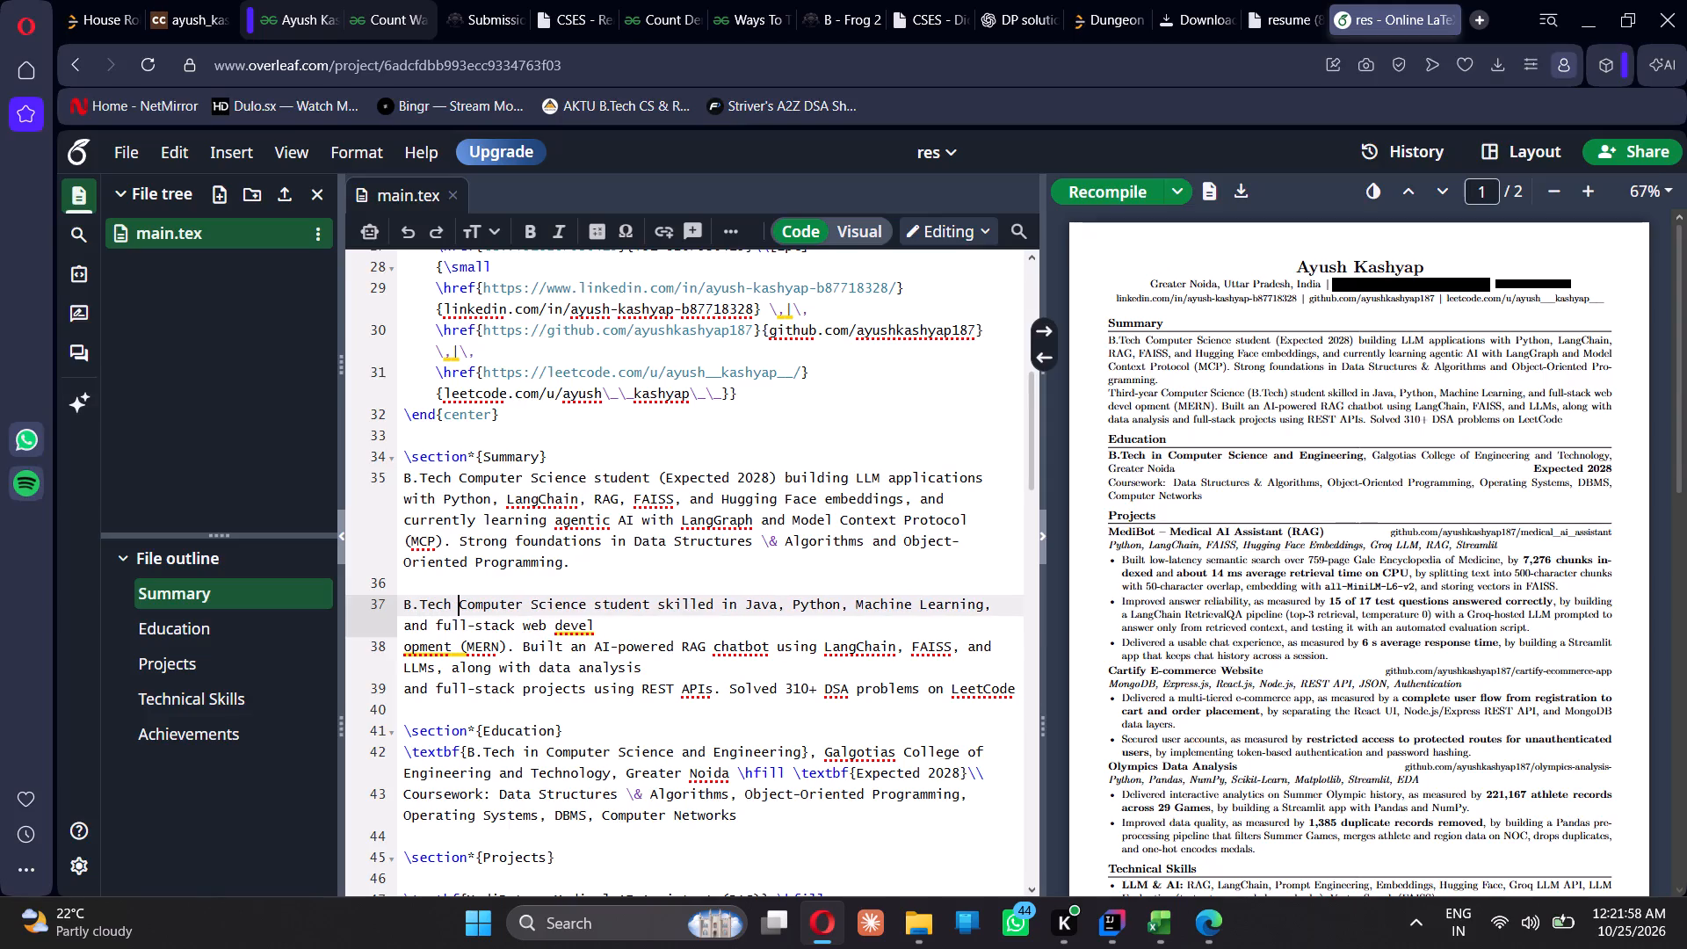
pyautogui.press('Right')
pyautogui.press('Right')
pyautogui.press('Right')
pyautogui.press('Right')
pyautogui.press('Right')
pyautogui.press('Right')
pyautogui.press('Right')
pyautogui.press('Right')
pyautogui.press('Right')
pyautogui.press('Right')
pyautogui.press('Right')
pyautogui.press('Right')
pyautogui.press('Right')
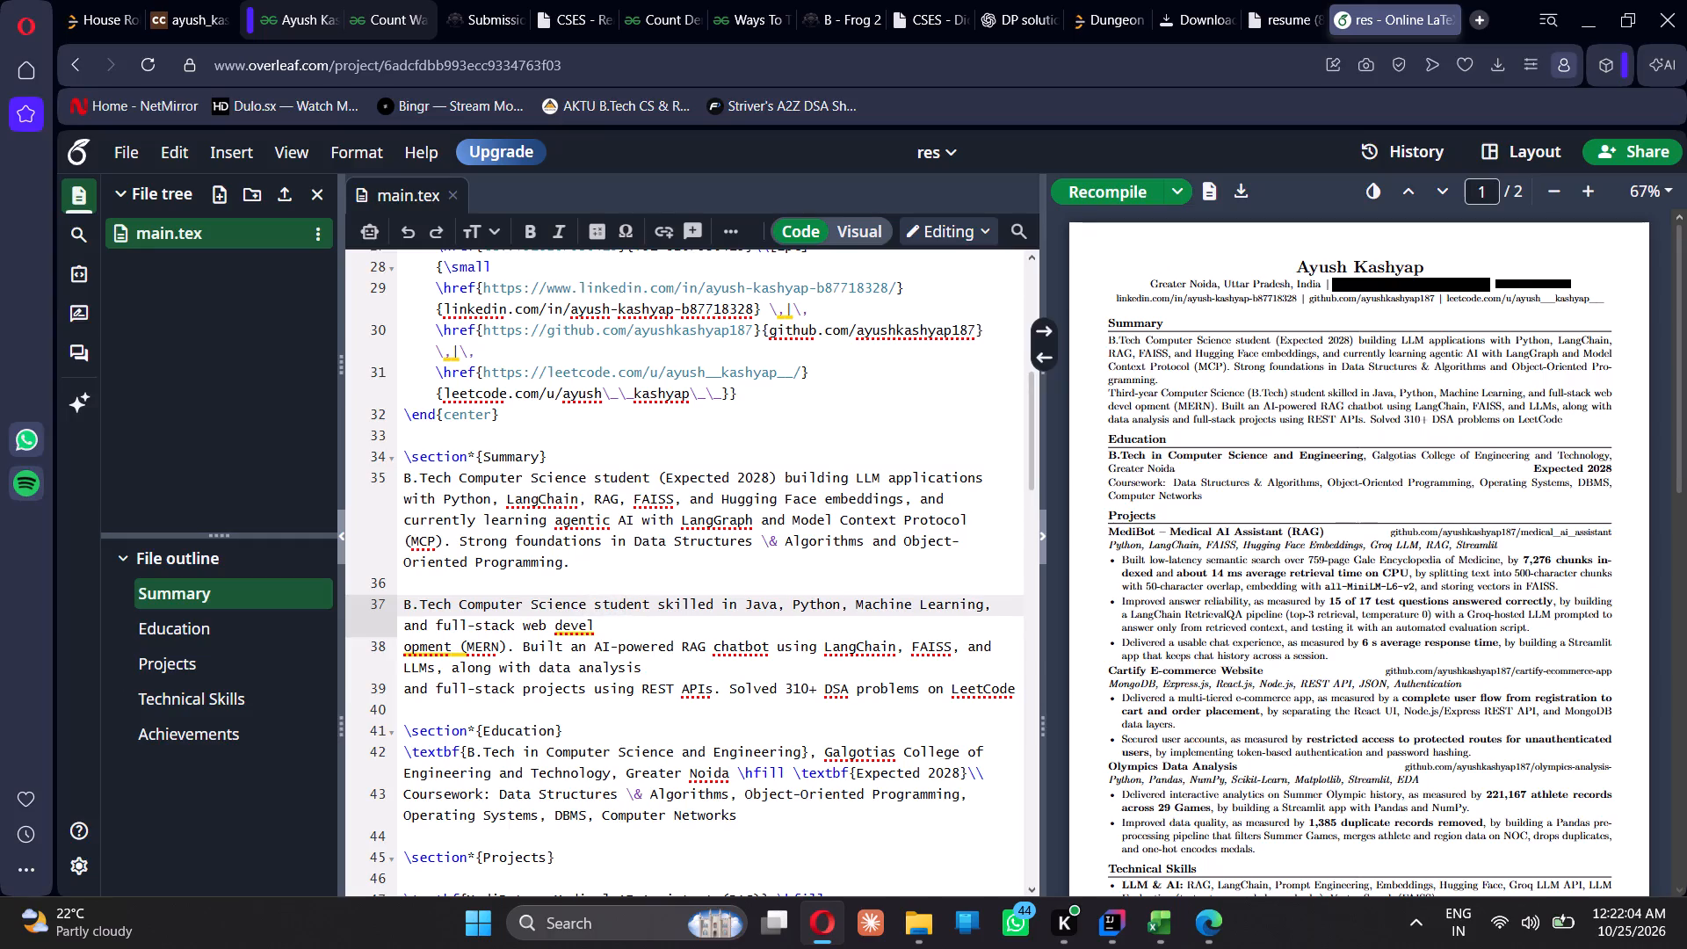
pyautogui.write('()')
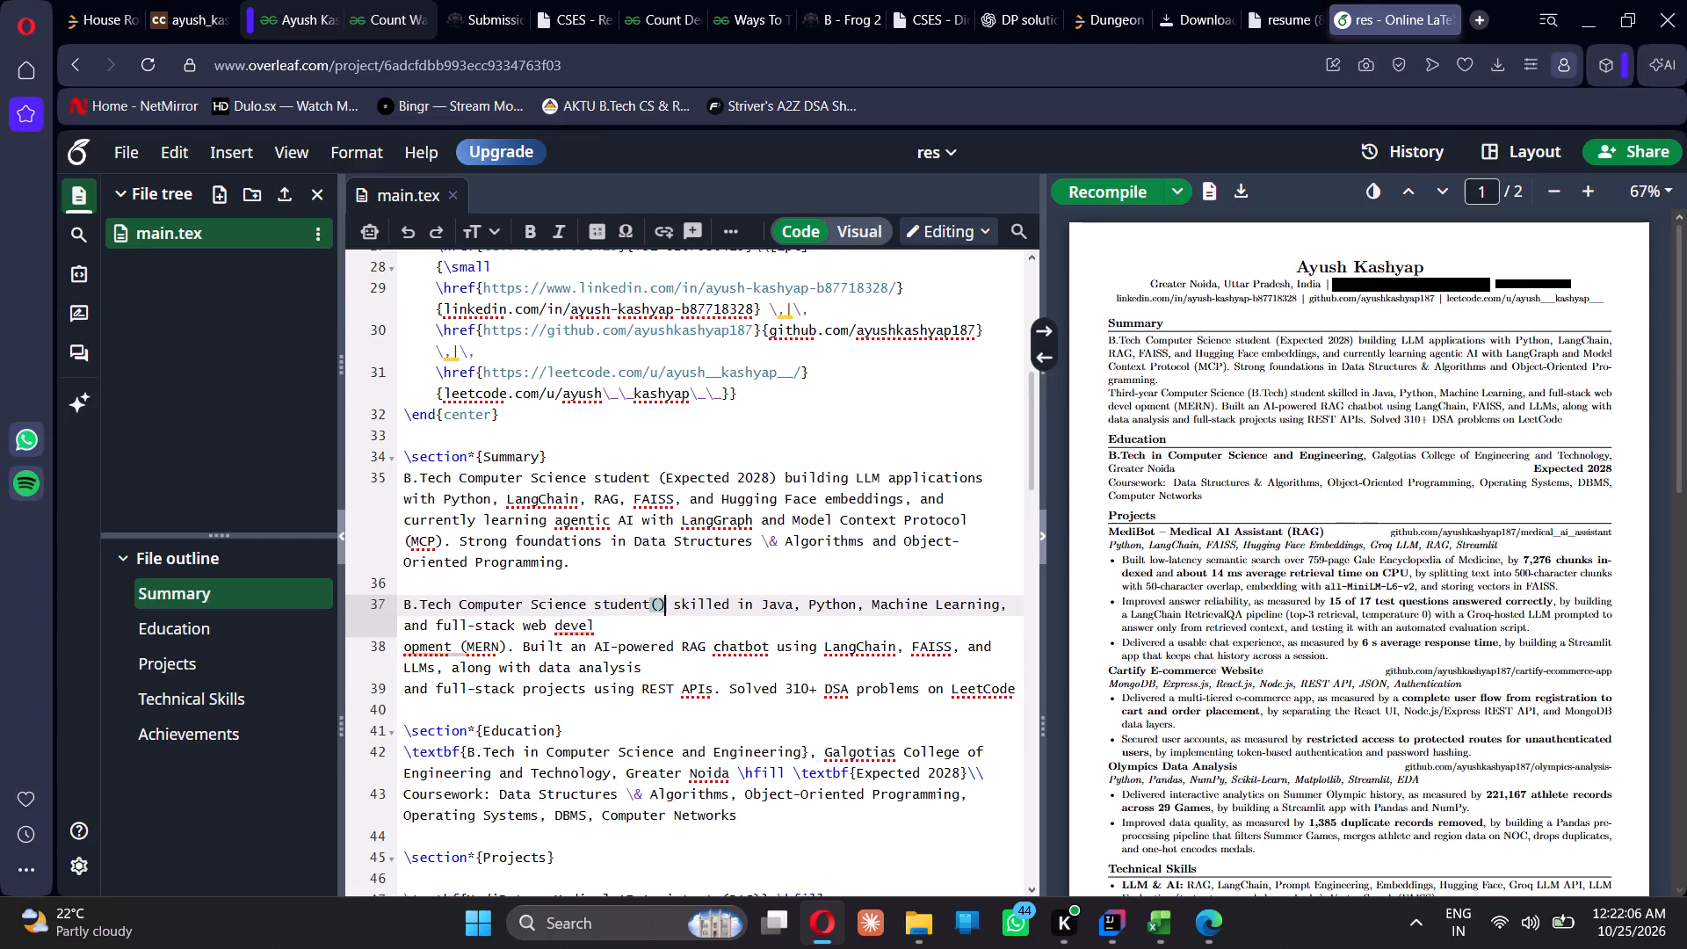
pyautogui.press('Left')
pyautogui.write('2028')
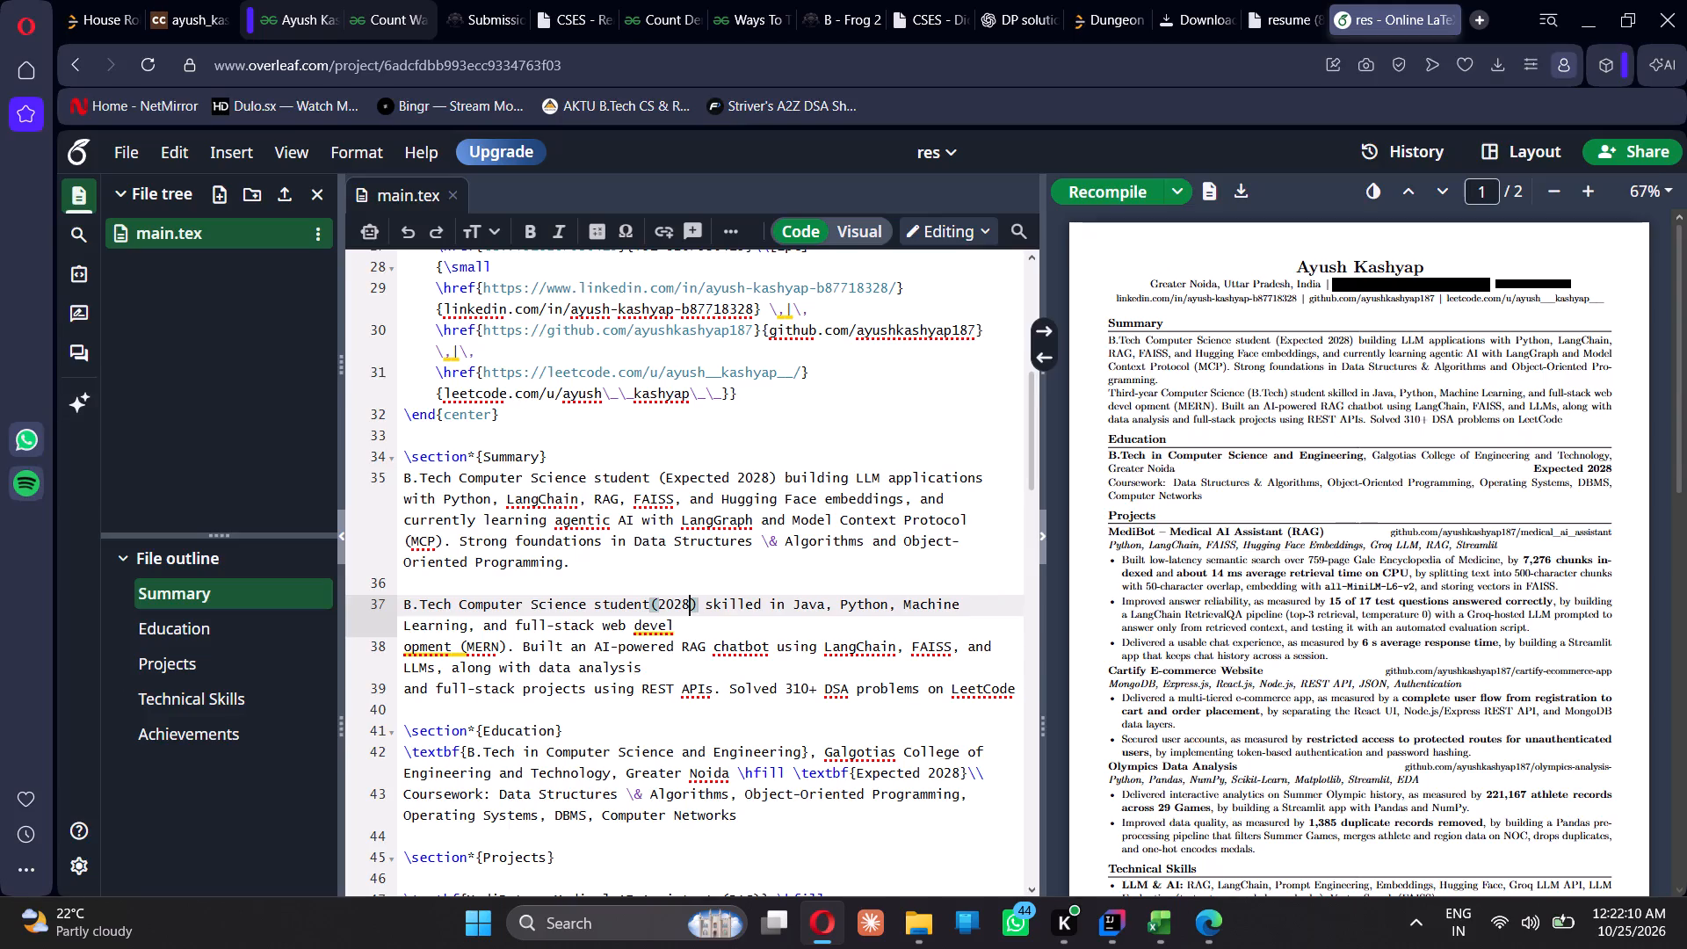
pyautogui.click(801, 614)
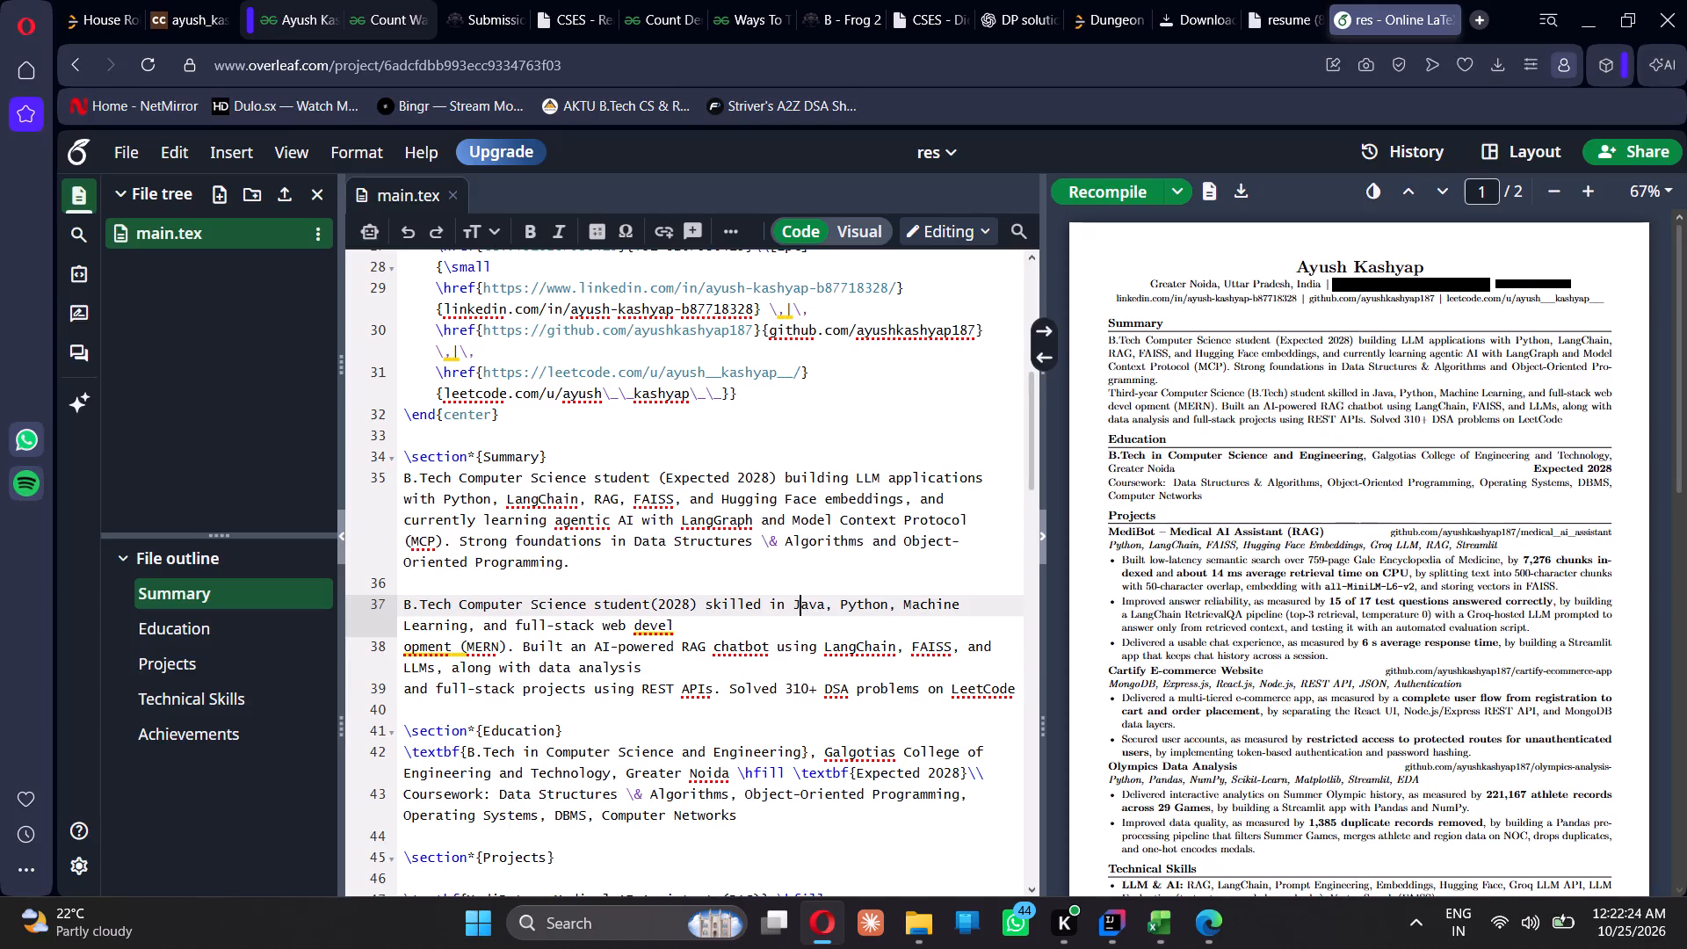
# Remove the word "Expected" before 2028 in the original Summary paragraph.
pyautogui.click(736, 482)
pyautogui.press('BackSpace')
pyautogui.press('BackSpace')
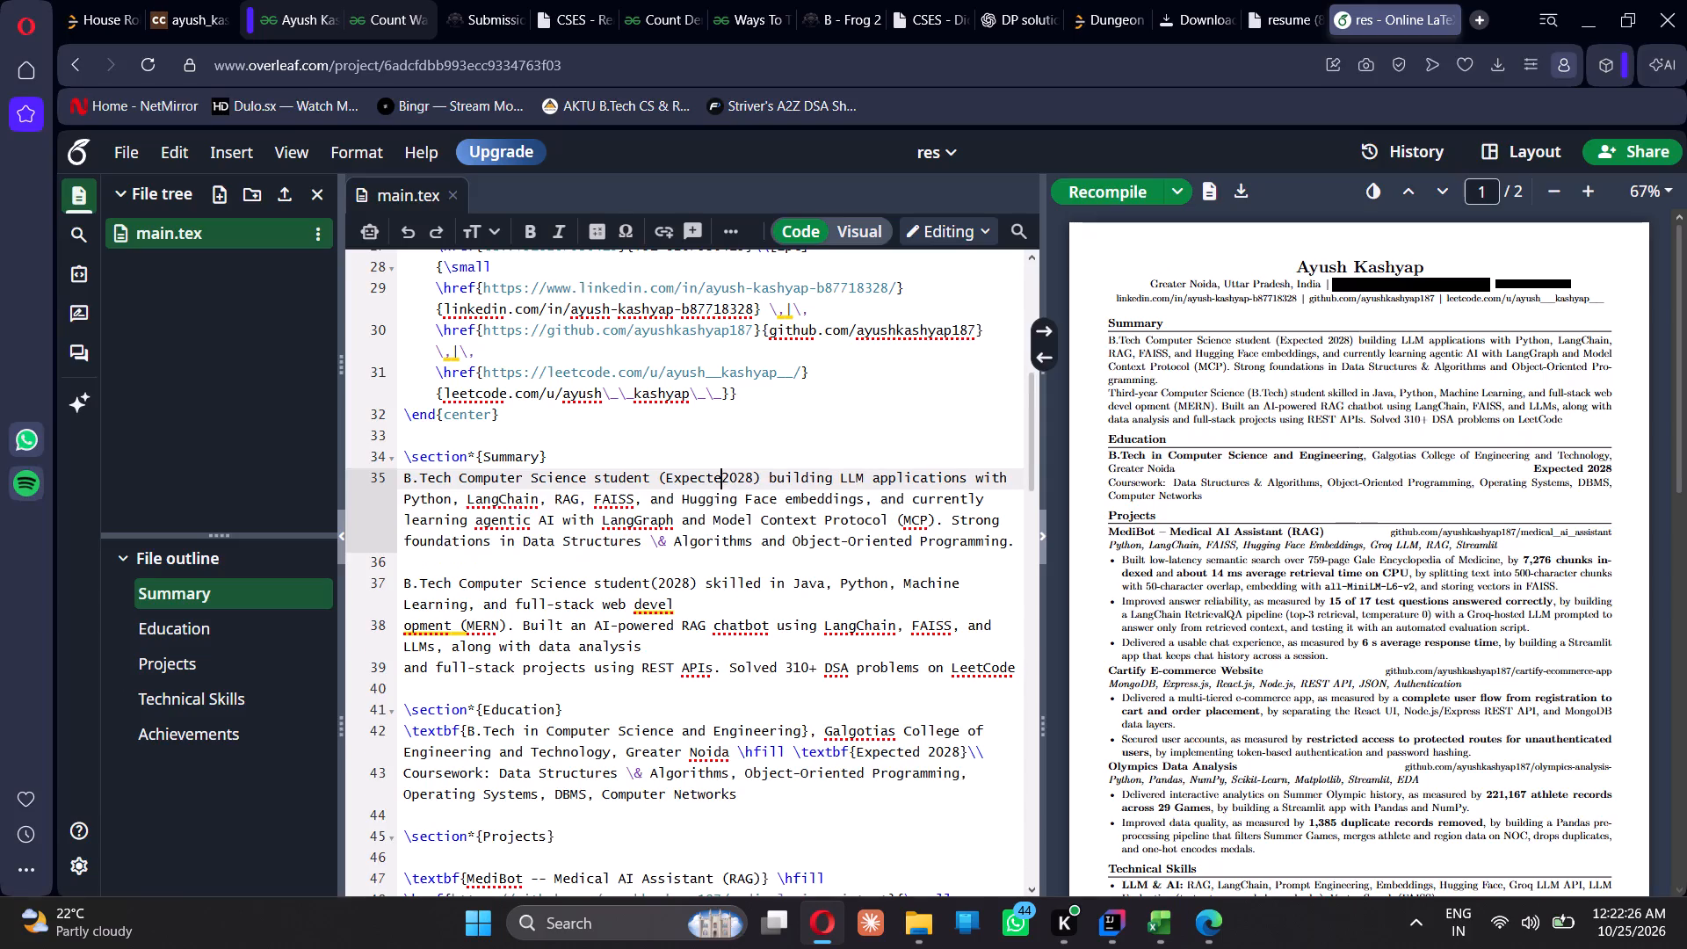
pyautogui.press('BackSpace')
pyautogui.press('BackSpace')
pyautogui.press('BackSpace')
pyautogui.press('BackSpace')
pyautogui.press('BackSpace')
pyautogui.press('BackSpace')
pyautogui.press('BackSpace')
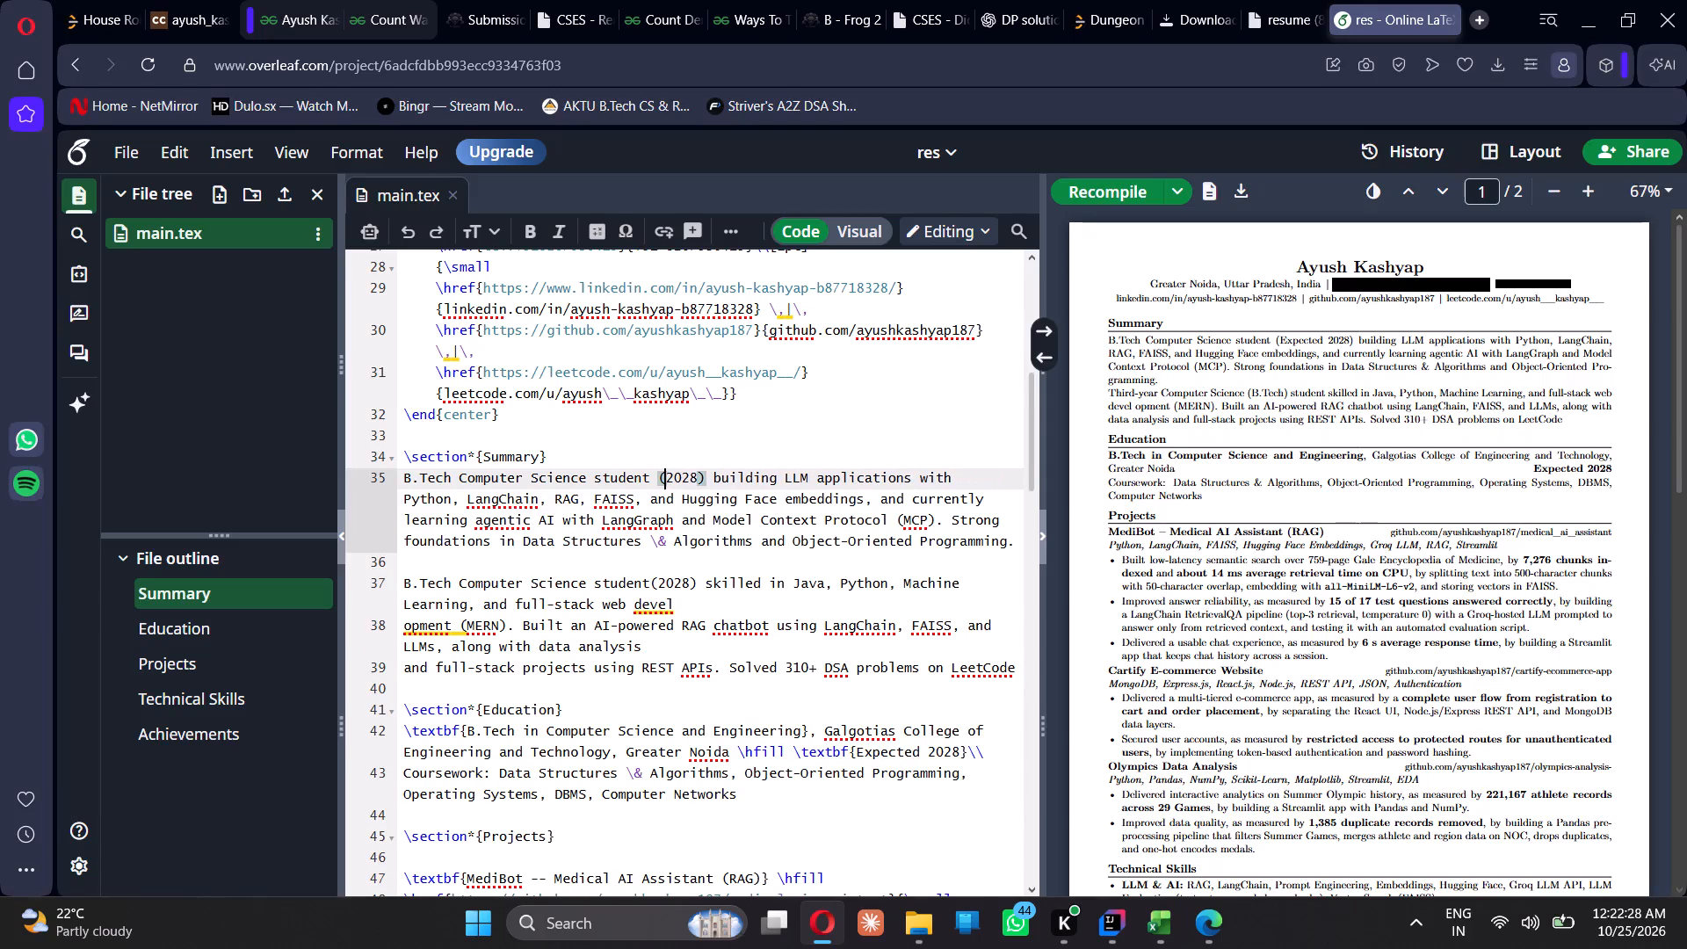
# Delete the original Summary paragraph about building LLM applications, along with the blank line below it.
pyautogui.click(829, 571)
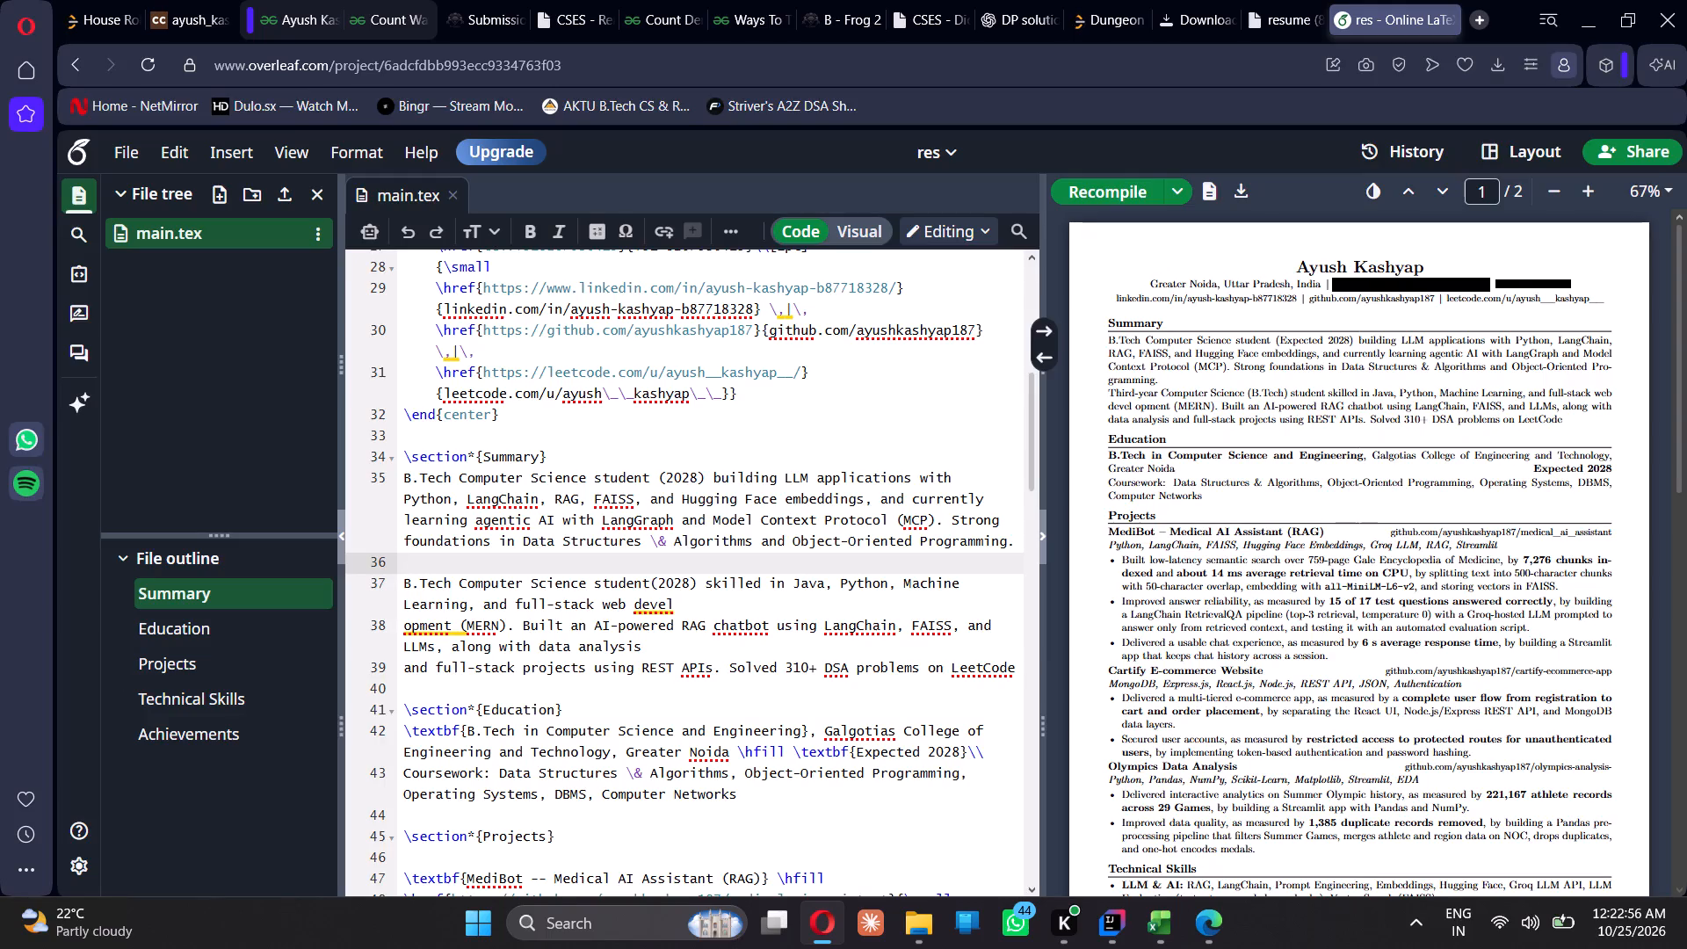
pyautogui.moveTo(583, 554); pyautogui.dragTo(374, 481)
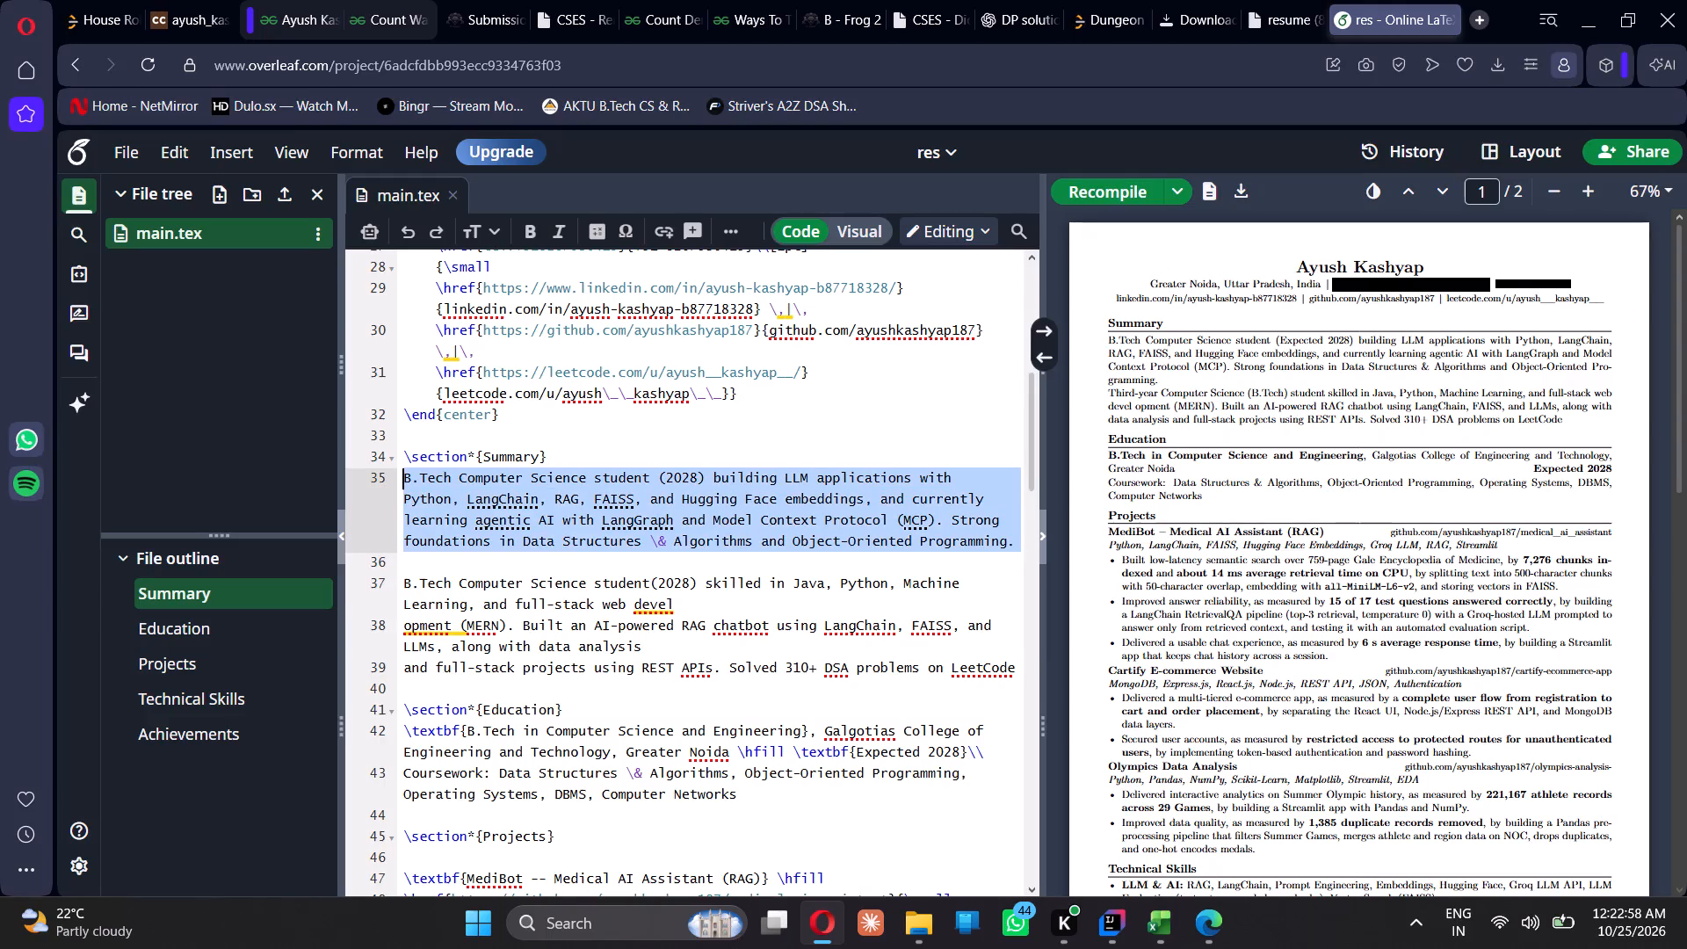
pyautogui.moveTo(374, 481); pyautogui.dragTo(374, 479)
pyautogui.press('BackSpace')
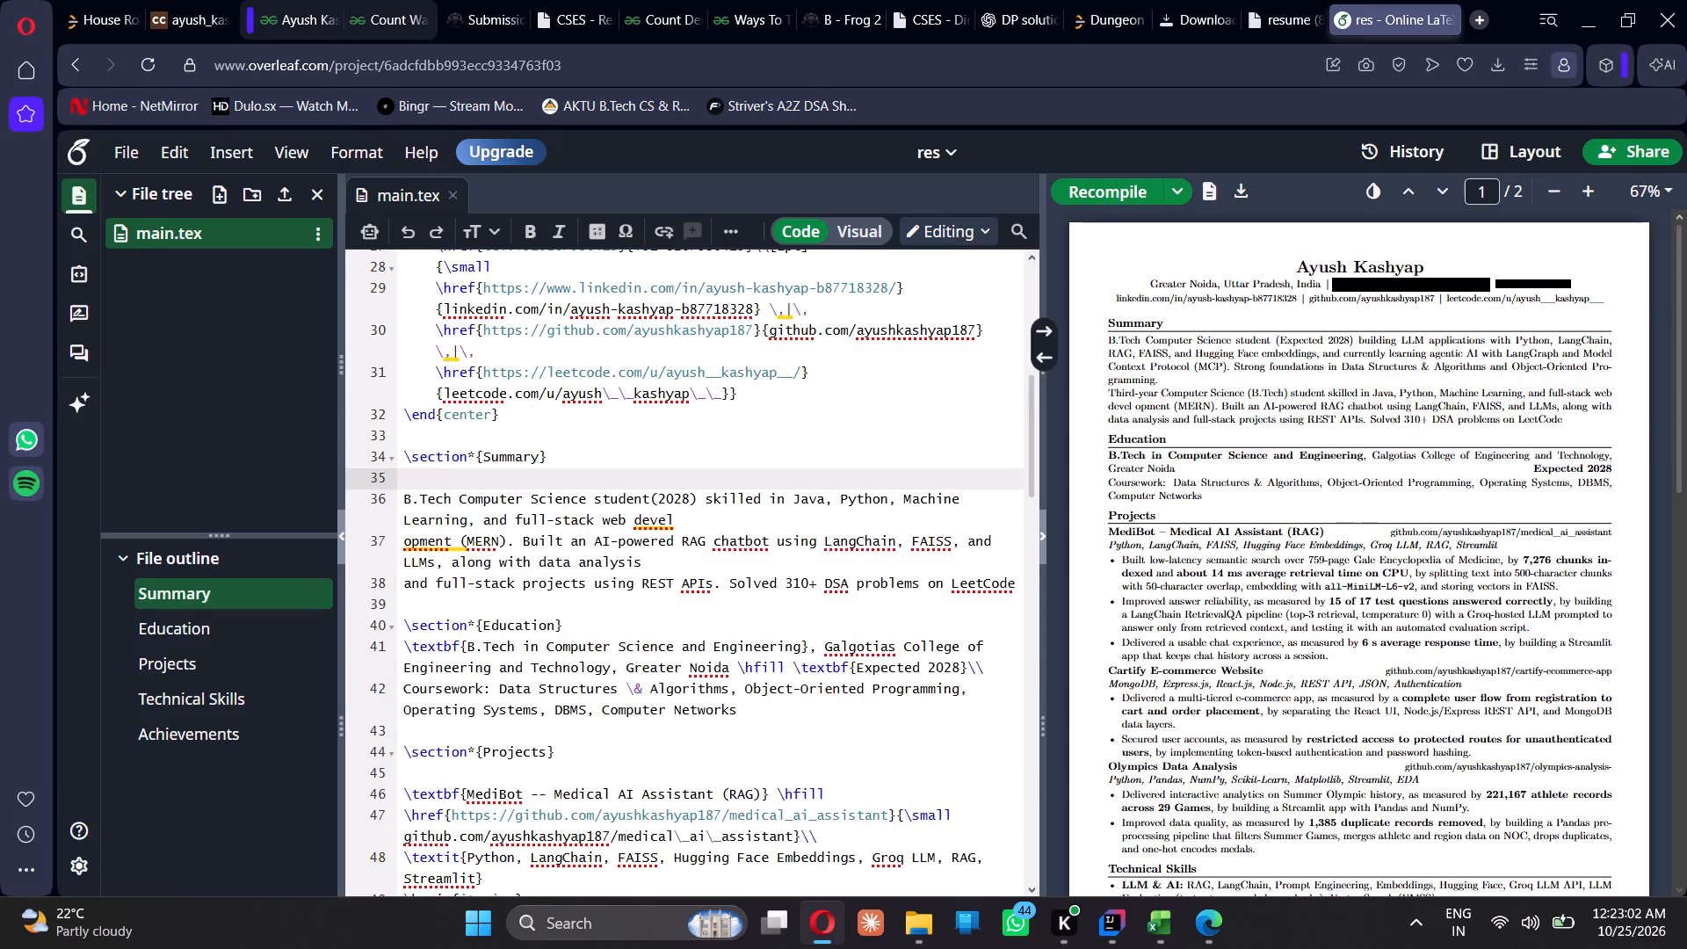
pyautogui.press('Down')
pyautogui.press('BackSpace')
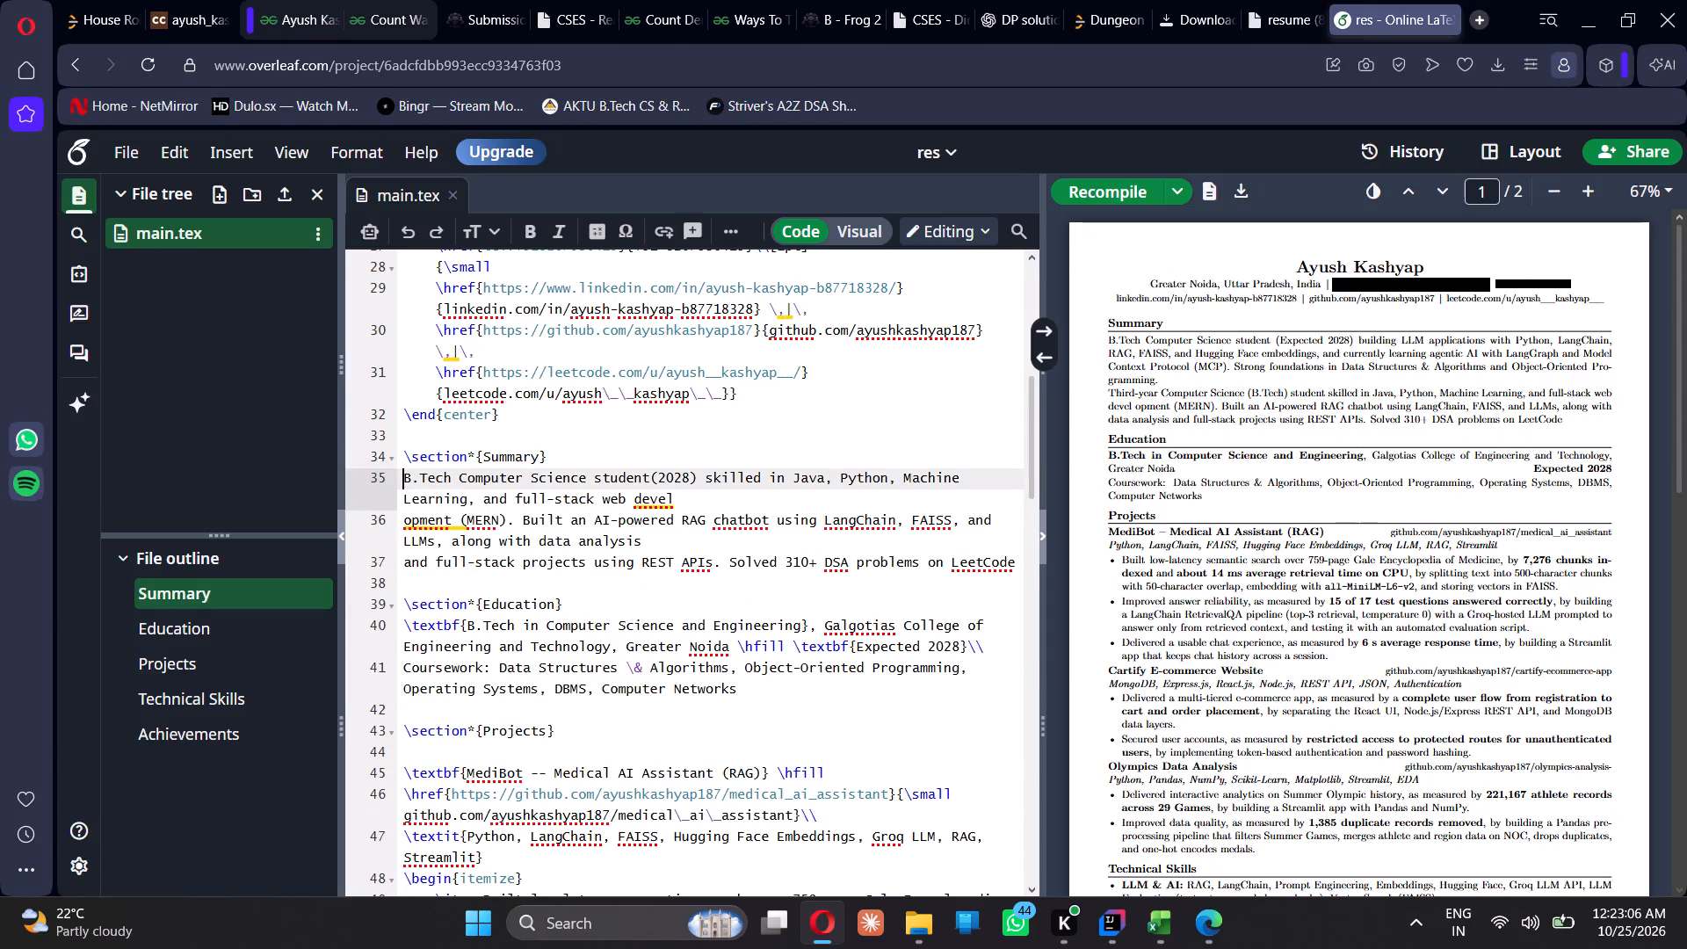
# Change the number of solved DSA problems in the Summary to 350+ and recompile the resume.
pyautogui.click(803, 564)
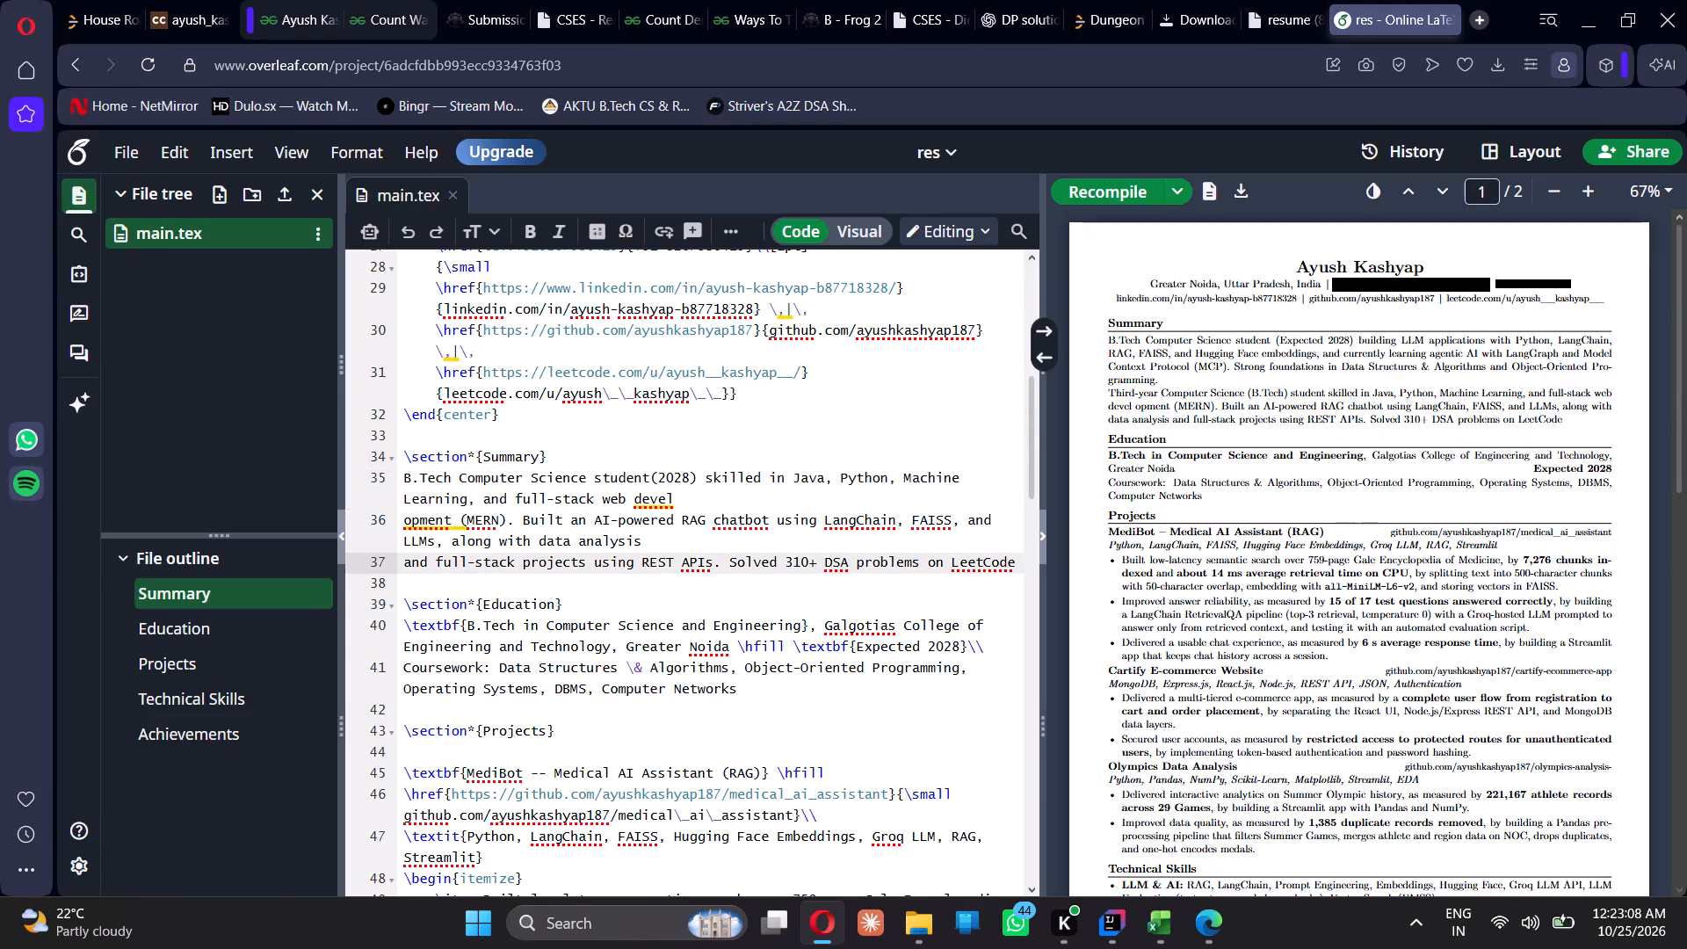
pyautogui.press('BackSpace')
pyautogui.press('5')
pyautogui.click(1078, 194)
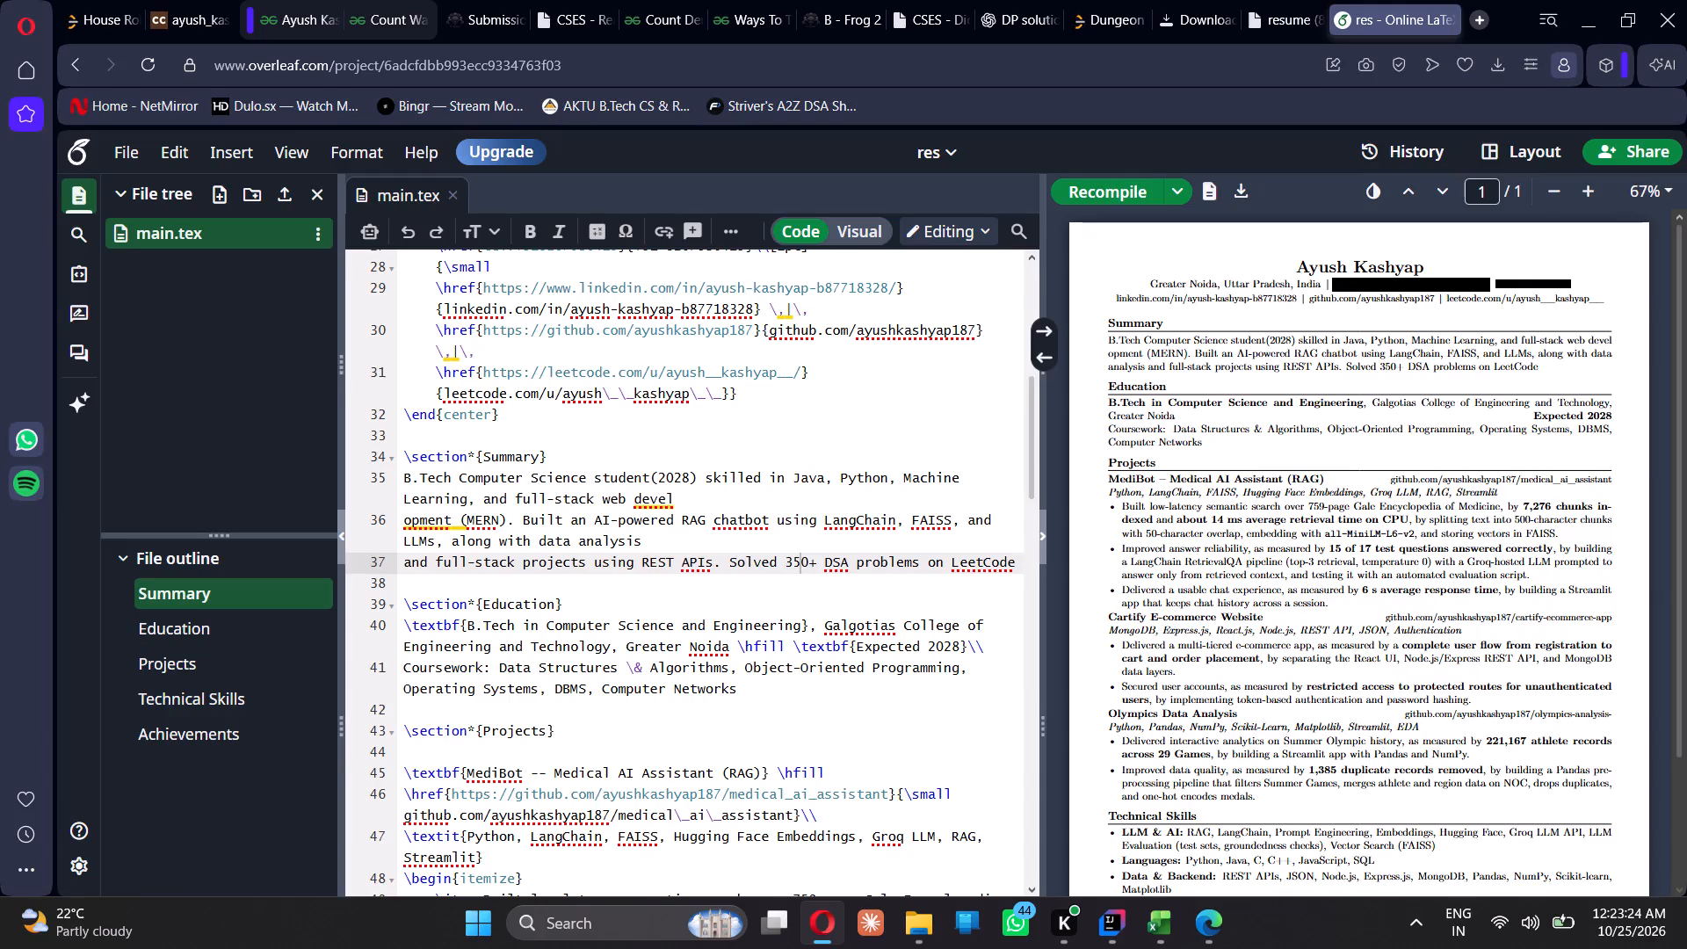
# Replace the display text of the LinkedIn link in the resume's header block with "Linkedin", keeping its URL.
pyautogui.scroll(2, 749, 558)
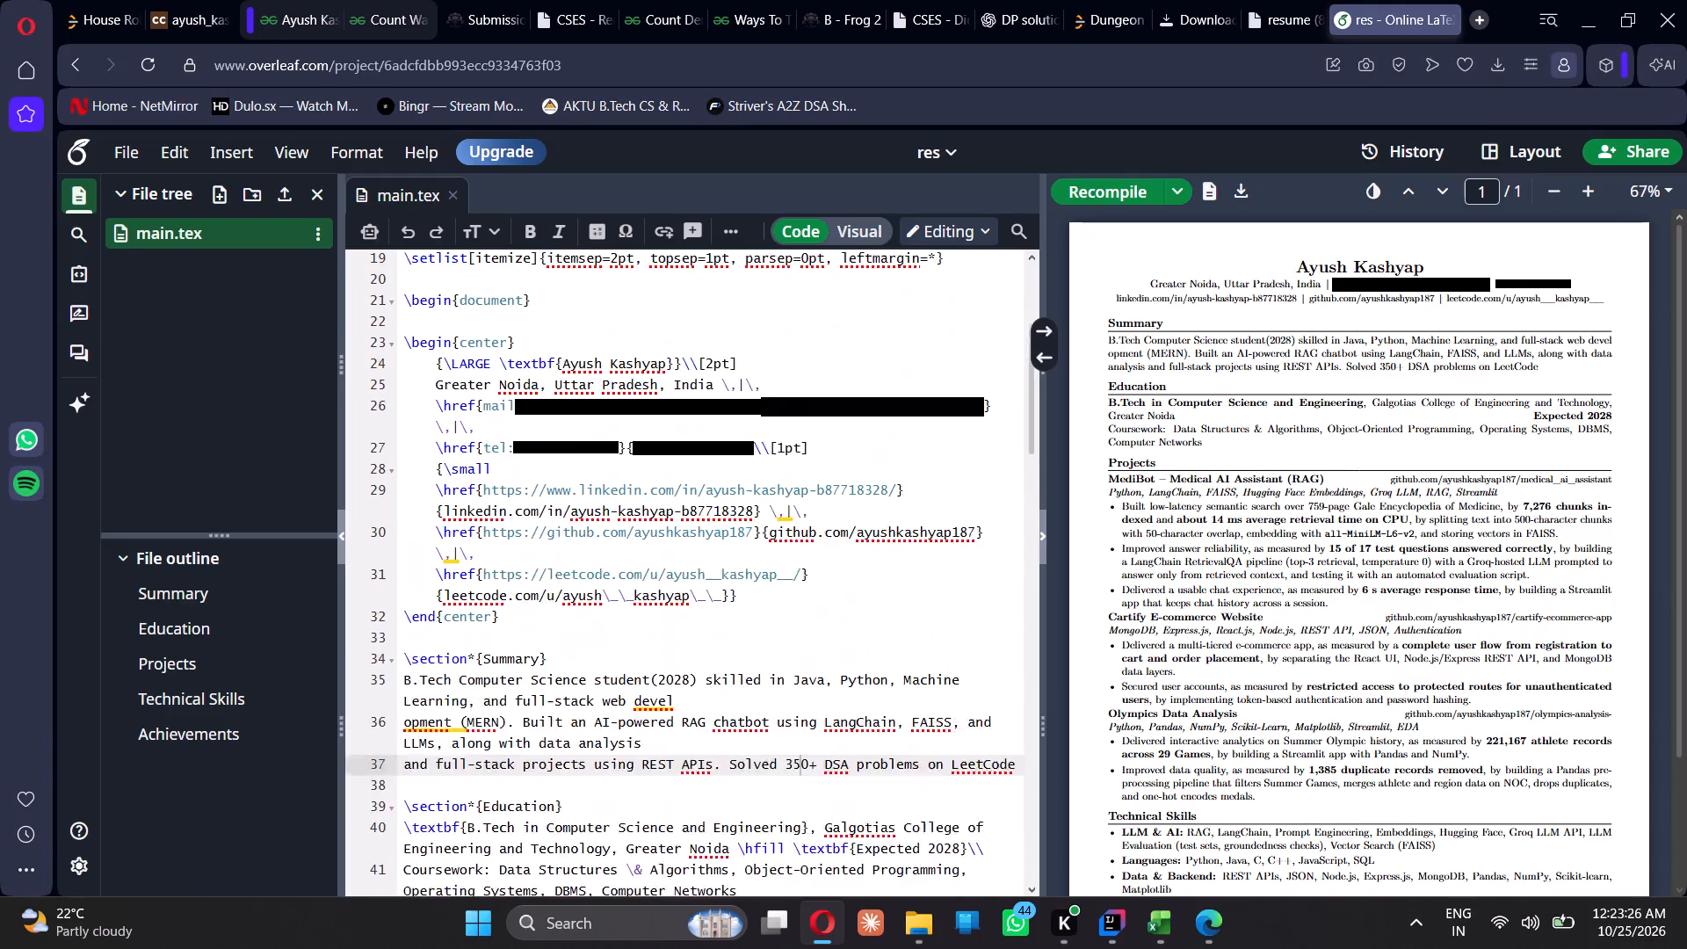
pyautogui.scroll(1, 749, 558)
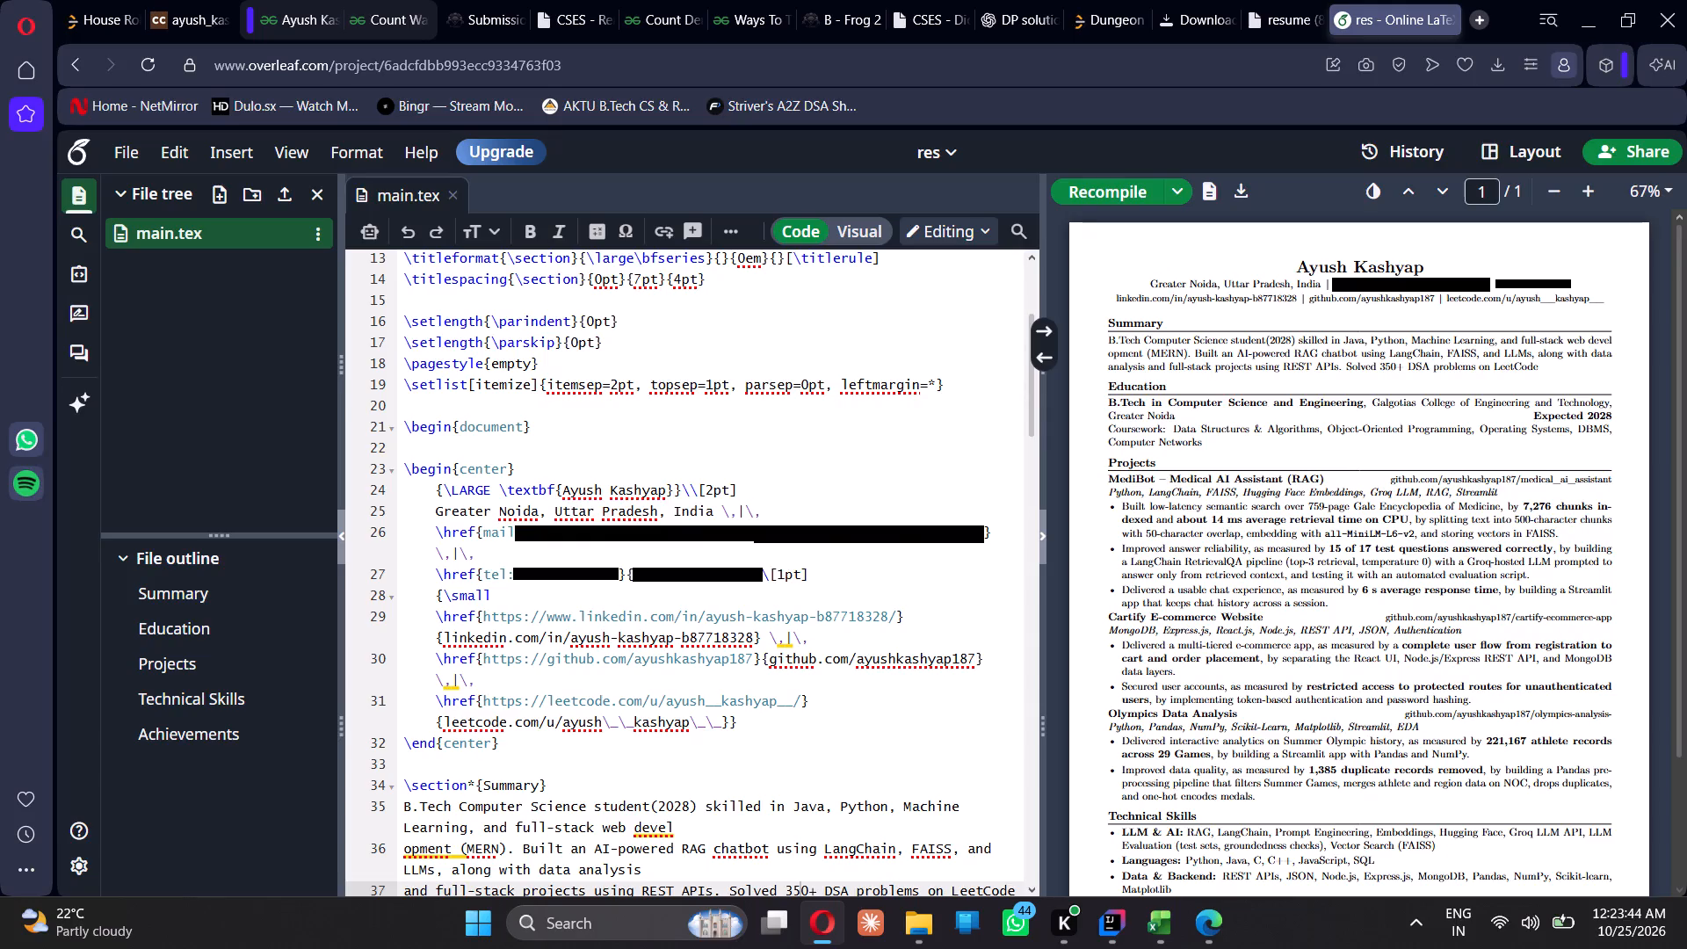
pyautogui.scroll(-1, 748, 554)
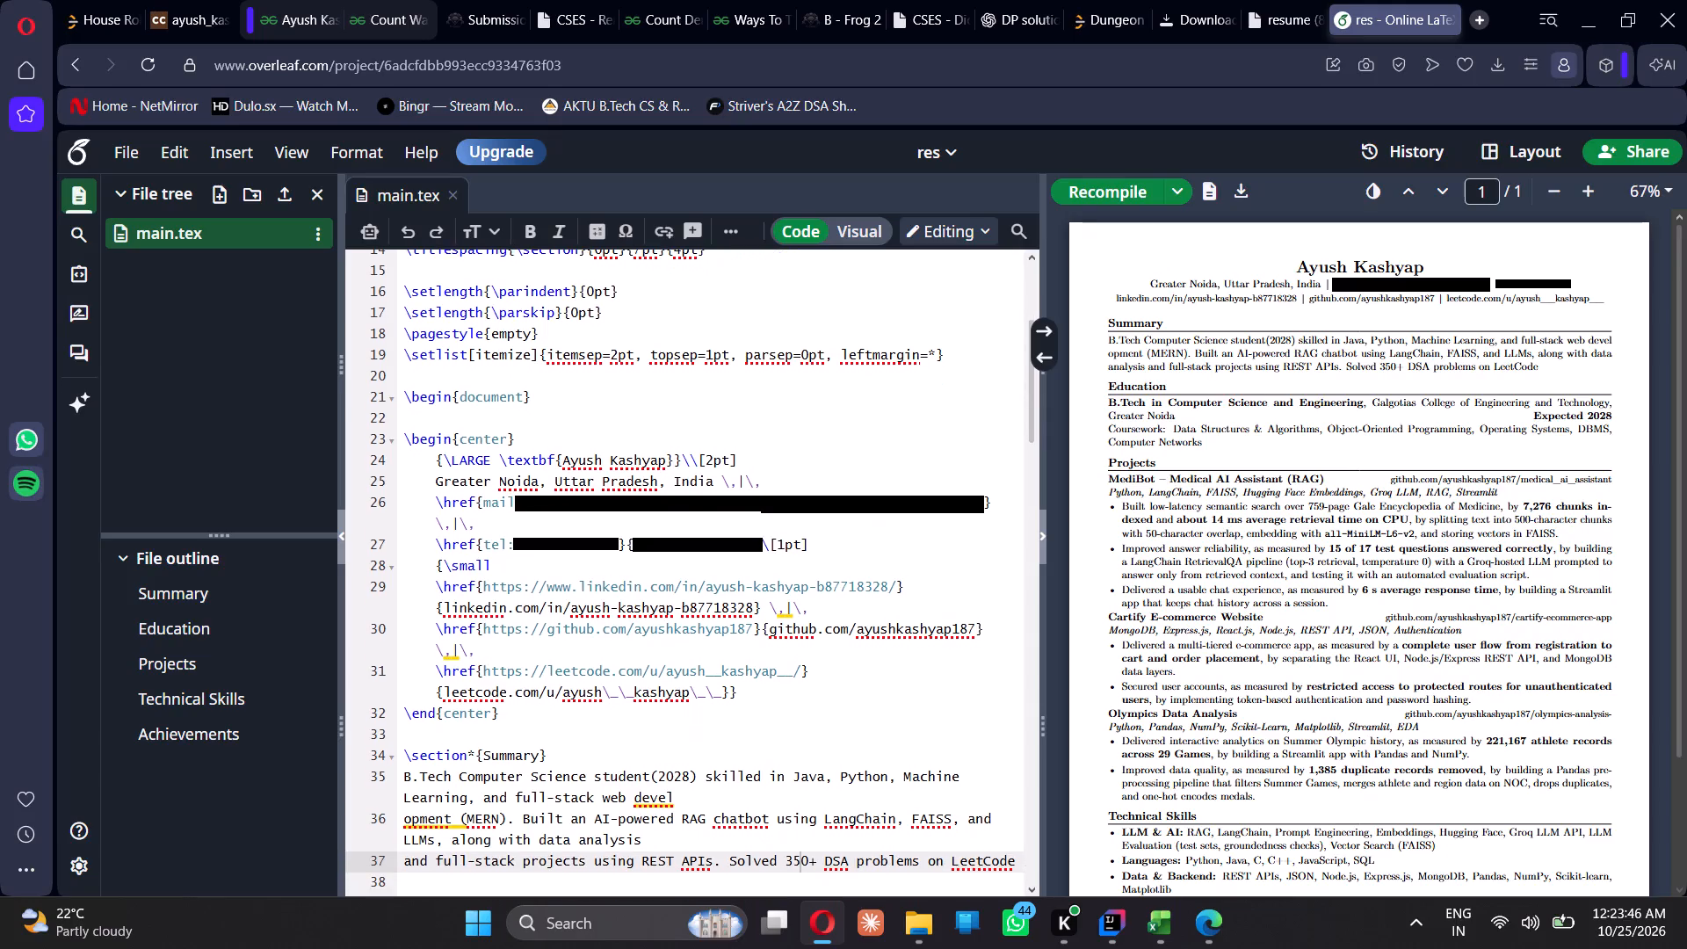
pyautogui.scroll(-1, 748, 554)
pyautogui.scroll(1, 748, 554)
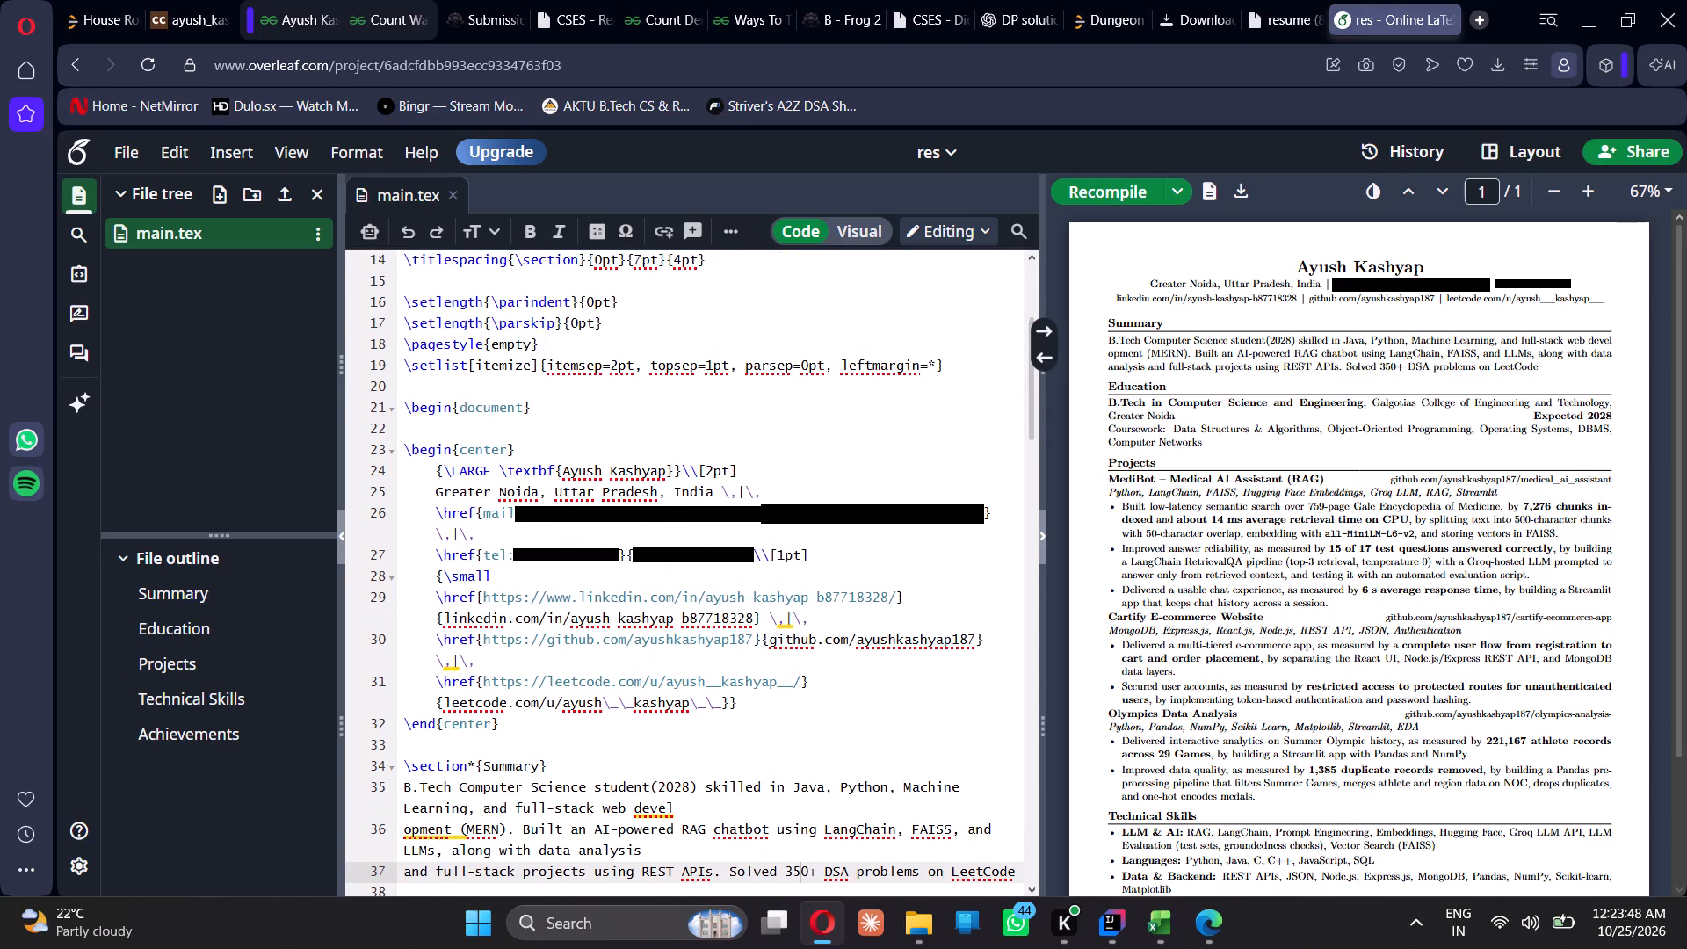
pyautogui.scroll(1, 748, 554)
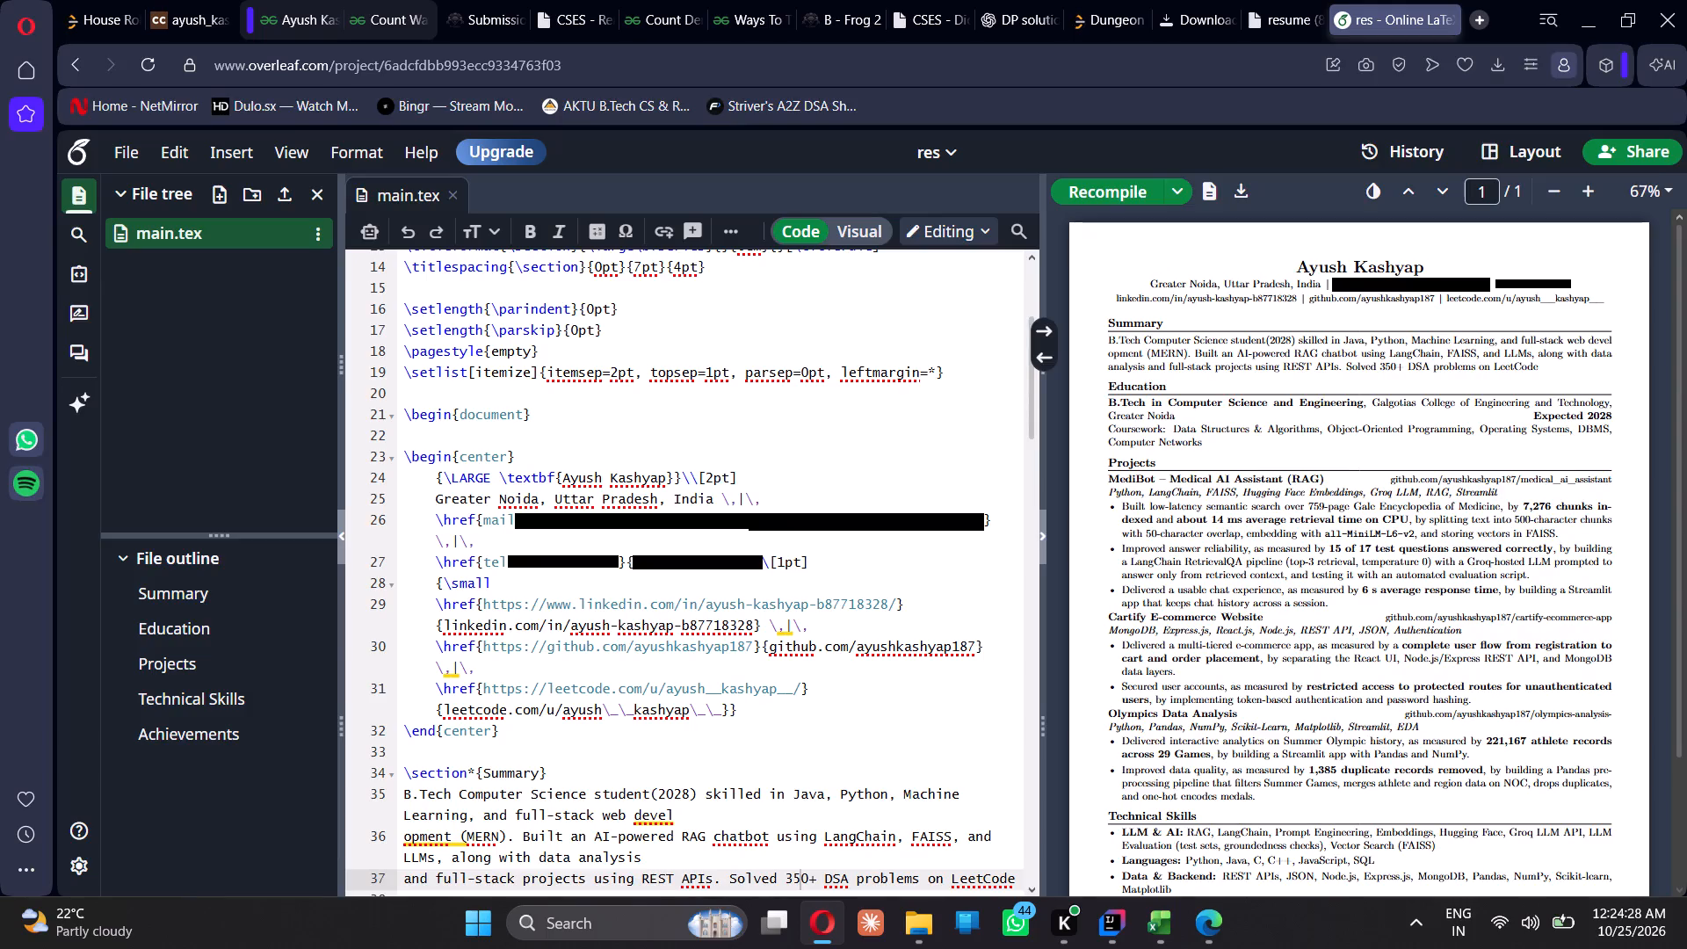
pyautogui.moveTo(750, 629); pyautogui.dragTo(489, 641)
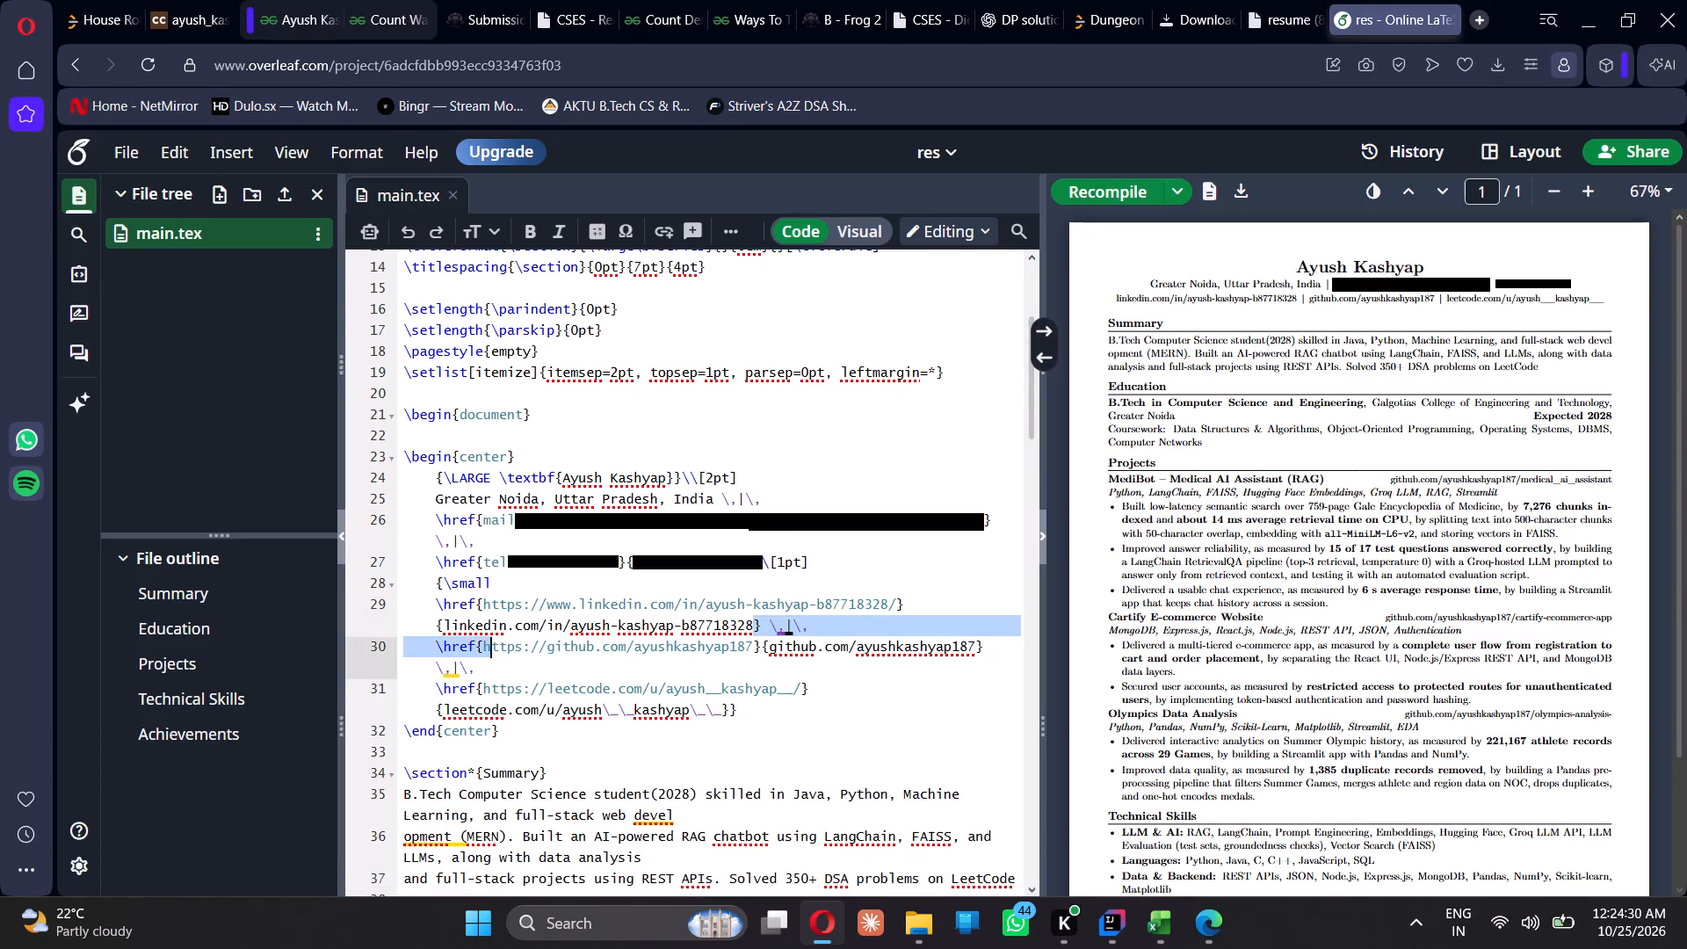
pyautogui.moveTo(489, 641); pyautogui.dragTo(446, 632)
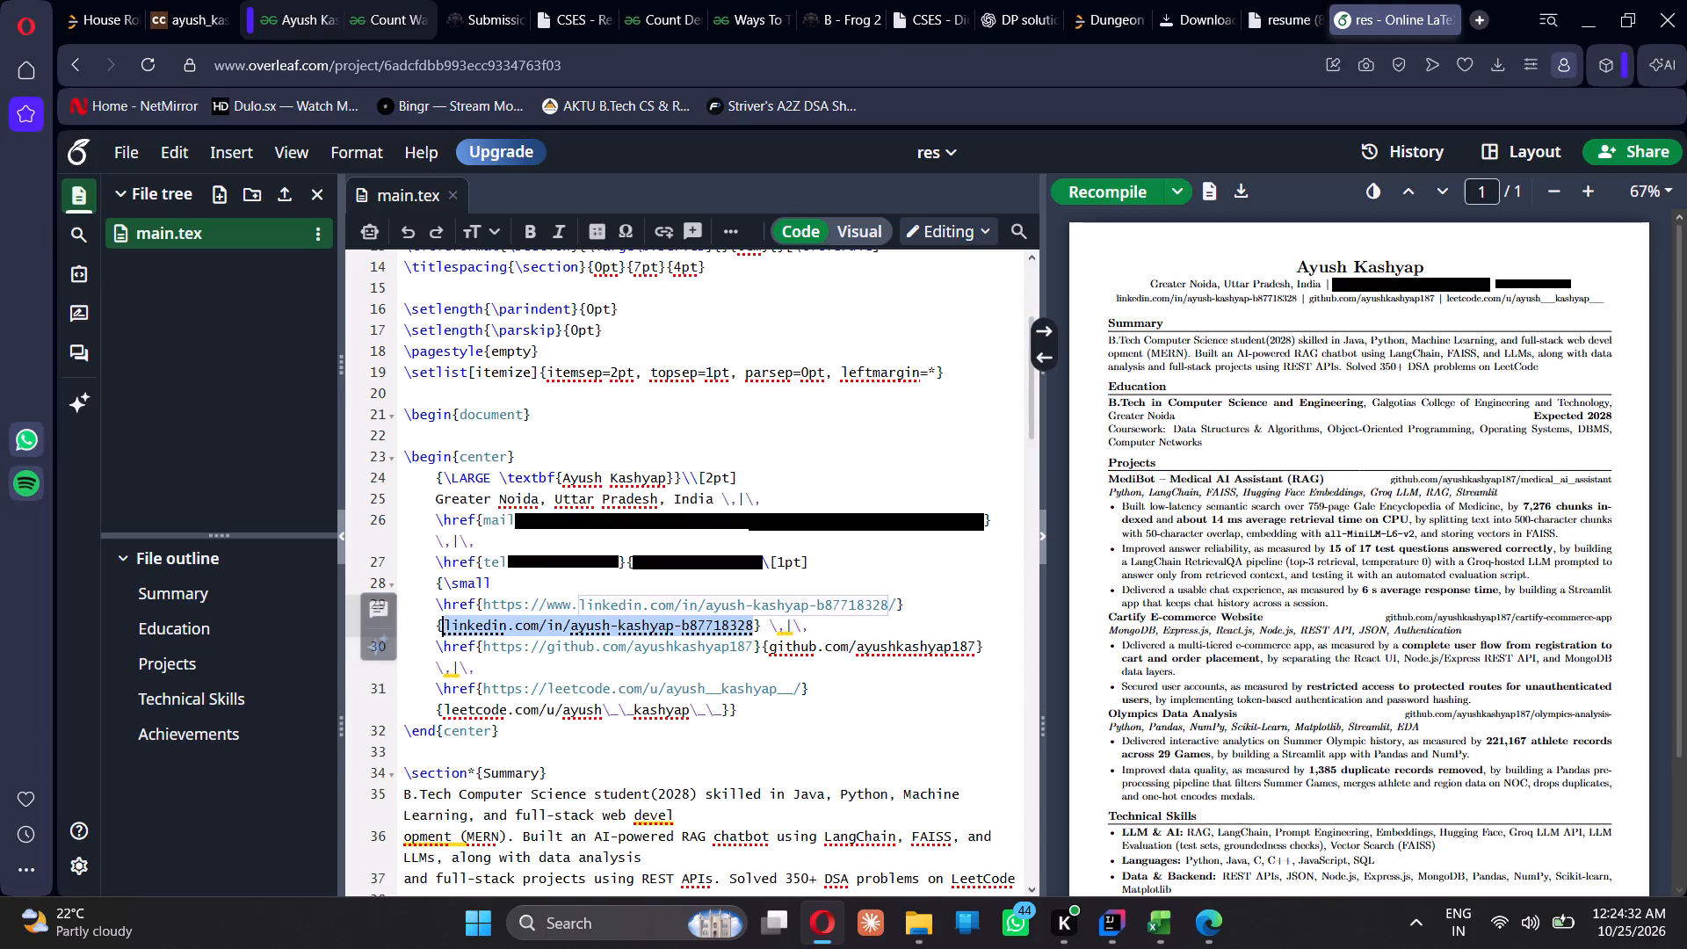
pyautogui.write('Linked')
pyautogui.write('in')
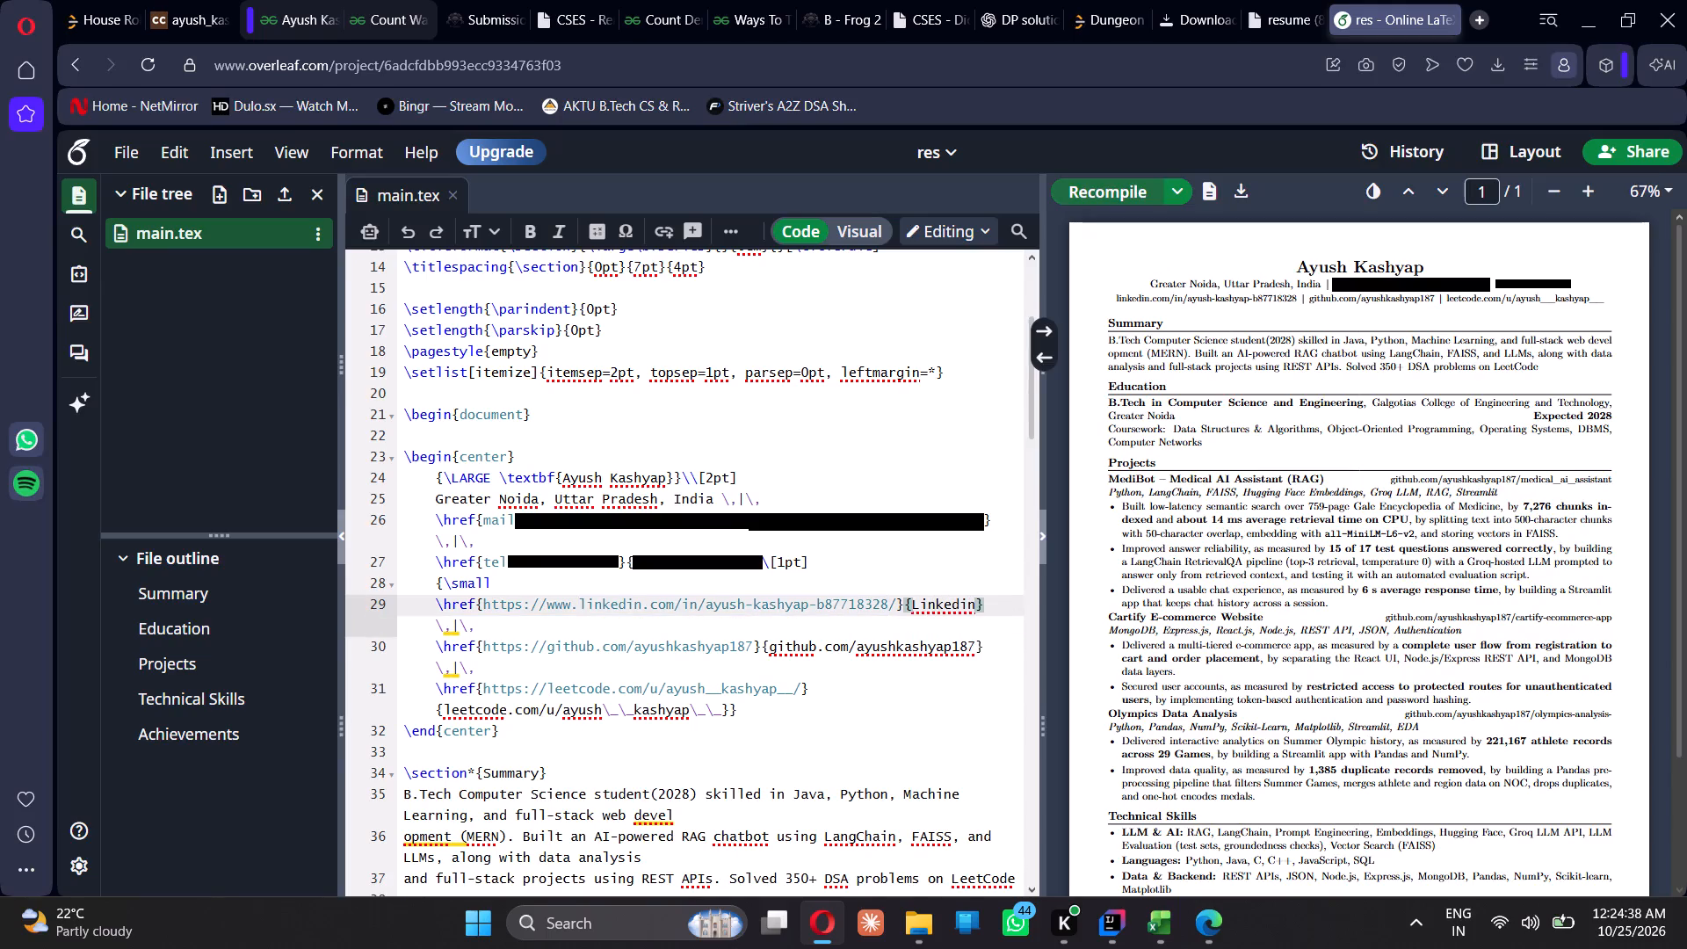
# Recompile the resume, test the "Linkedin" link from the PDF preview, and return to the res project.
pyautogui.click(1111, 192)
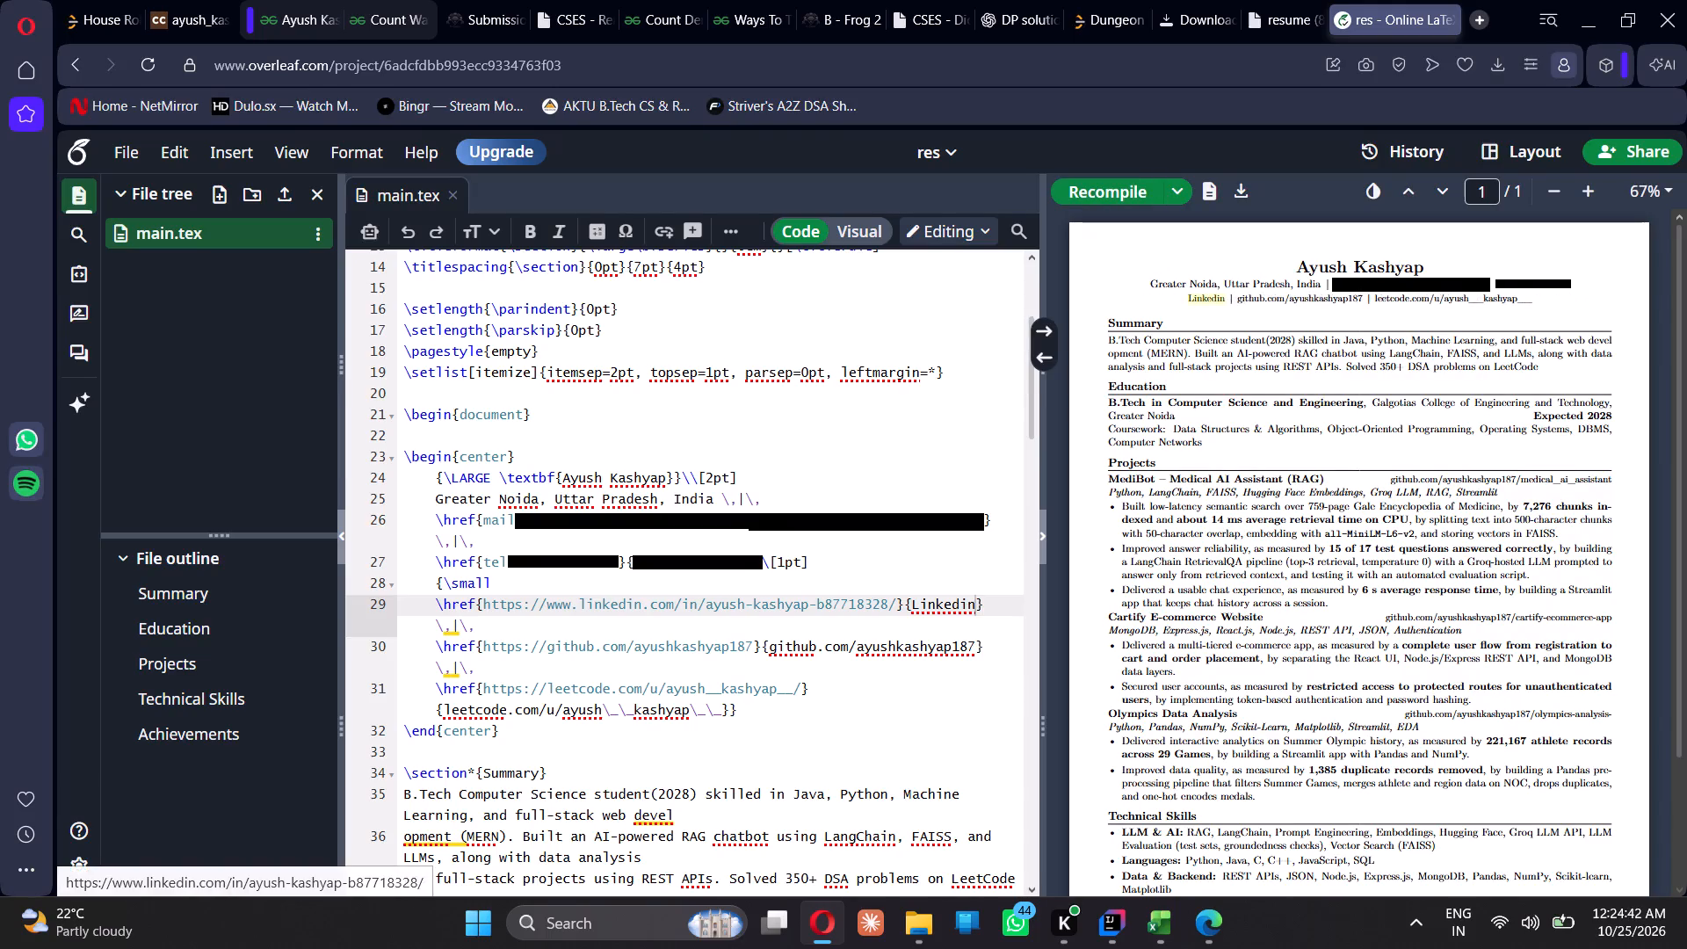
pyautogui.click(1206, 296)
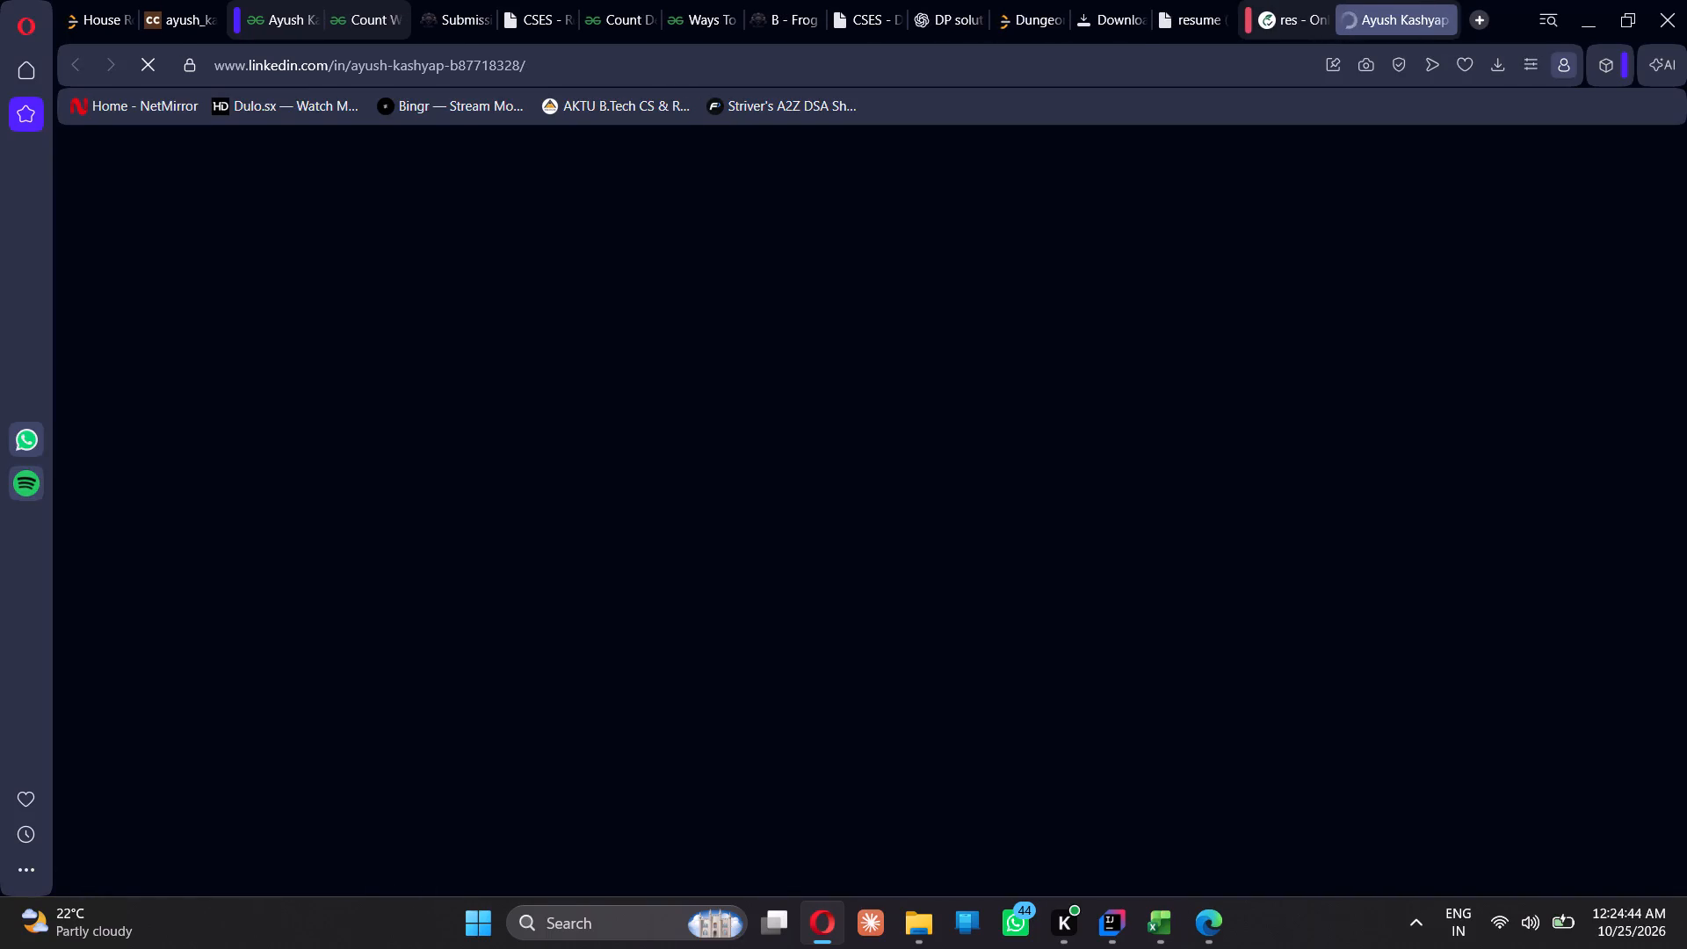
pyautogui.click(1283, 16)
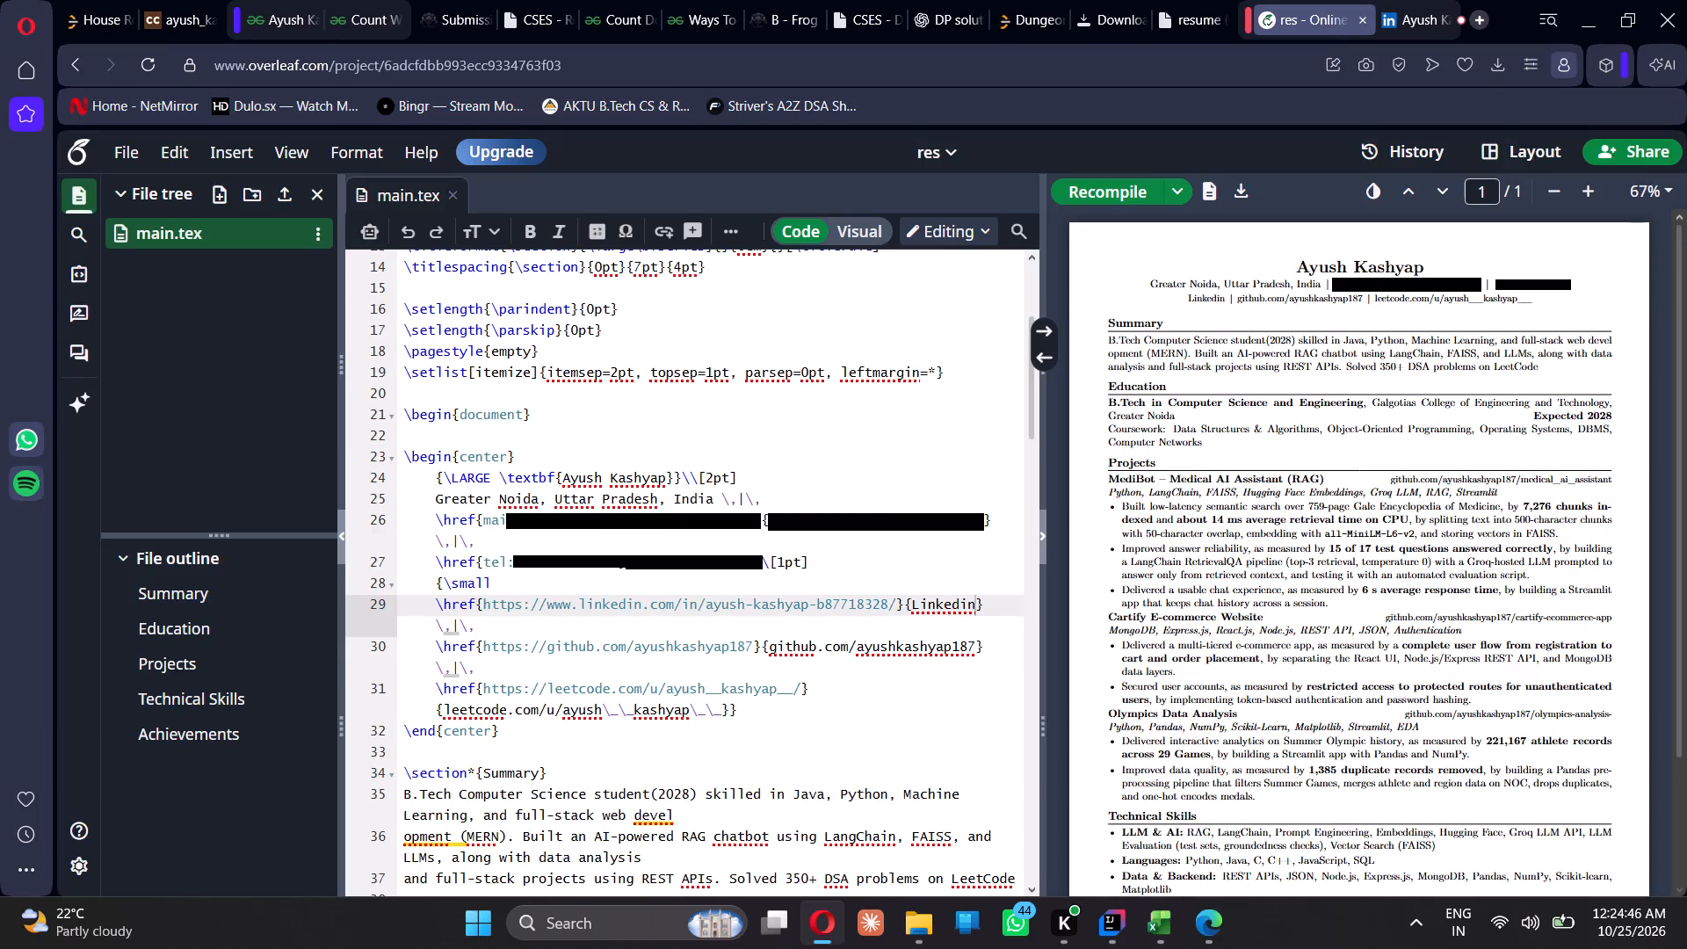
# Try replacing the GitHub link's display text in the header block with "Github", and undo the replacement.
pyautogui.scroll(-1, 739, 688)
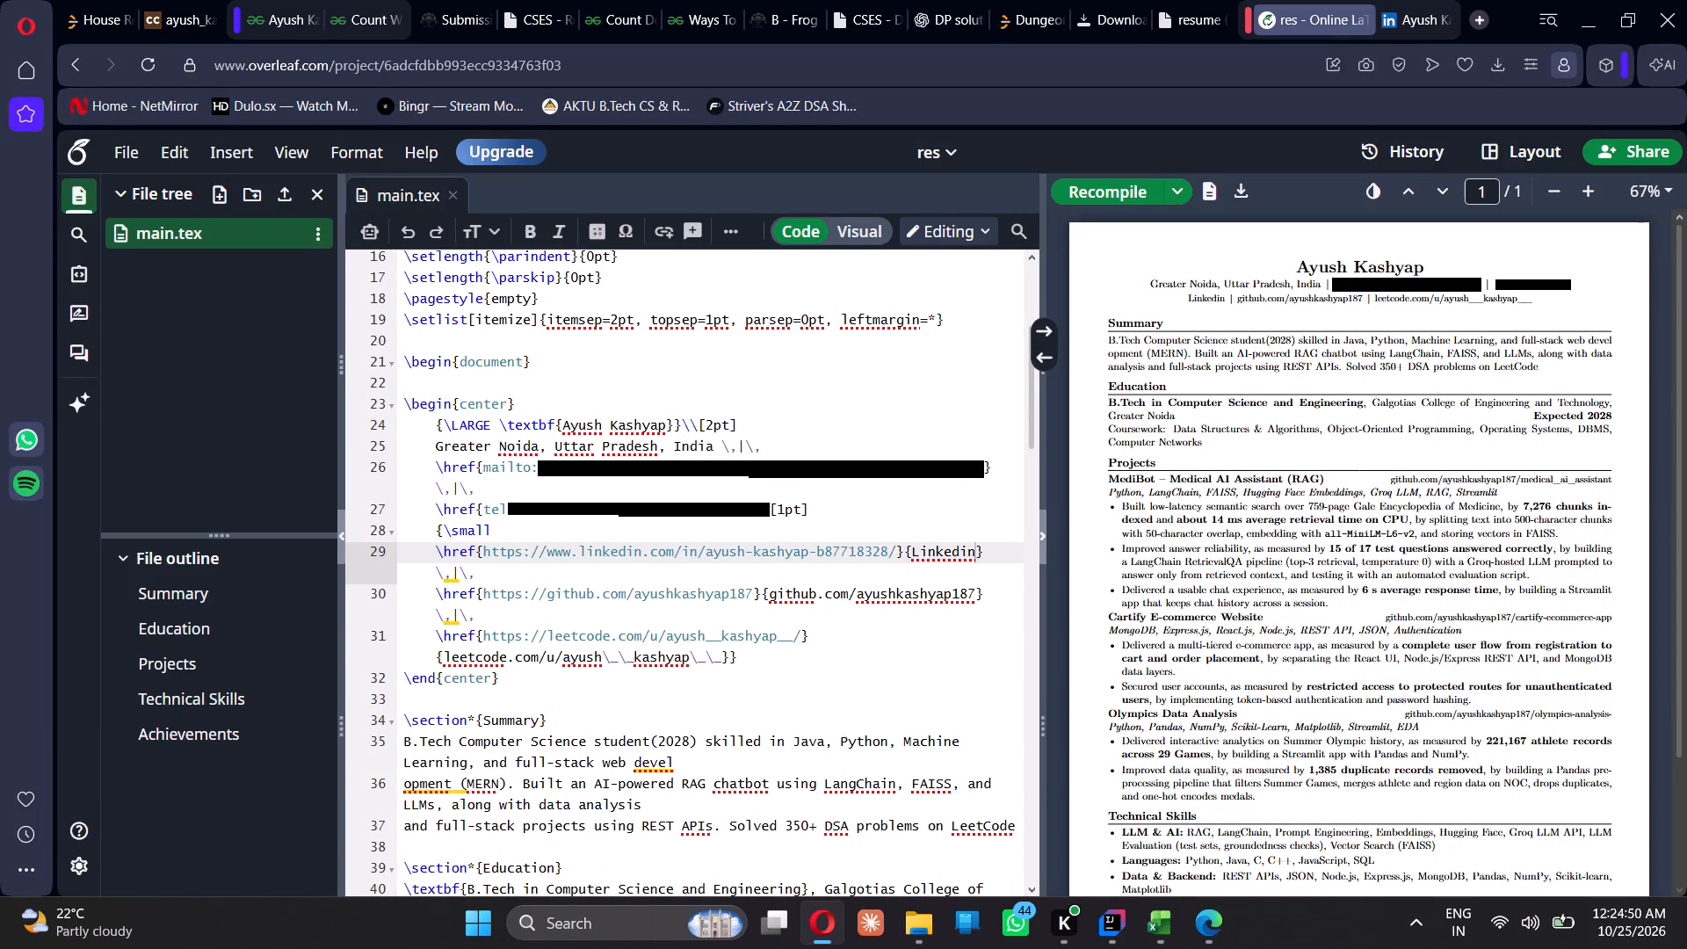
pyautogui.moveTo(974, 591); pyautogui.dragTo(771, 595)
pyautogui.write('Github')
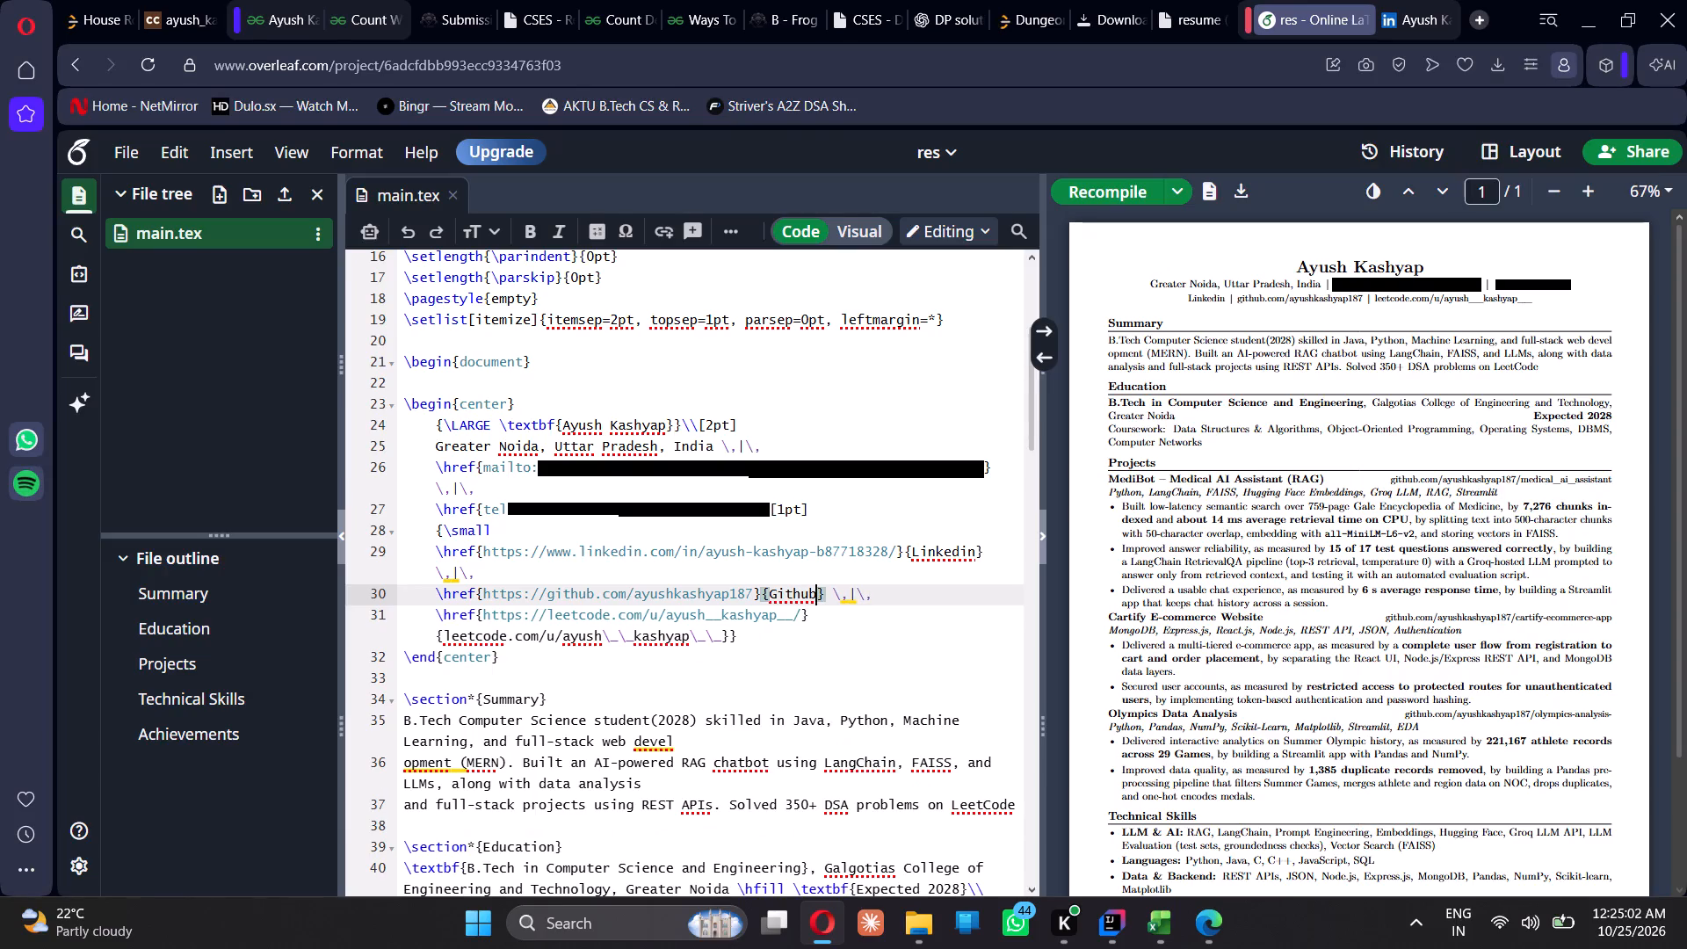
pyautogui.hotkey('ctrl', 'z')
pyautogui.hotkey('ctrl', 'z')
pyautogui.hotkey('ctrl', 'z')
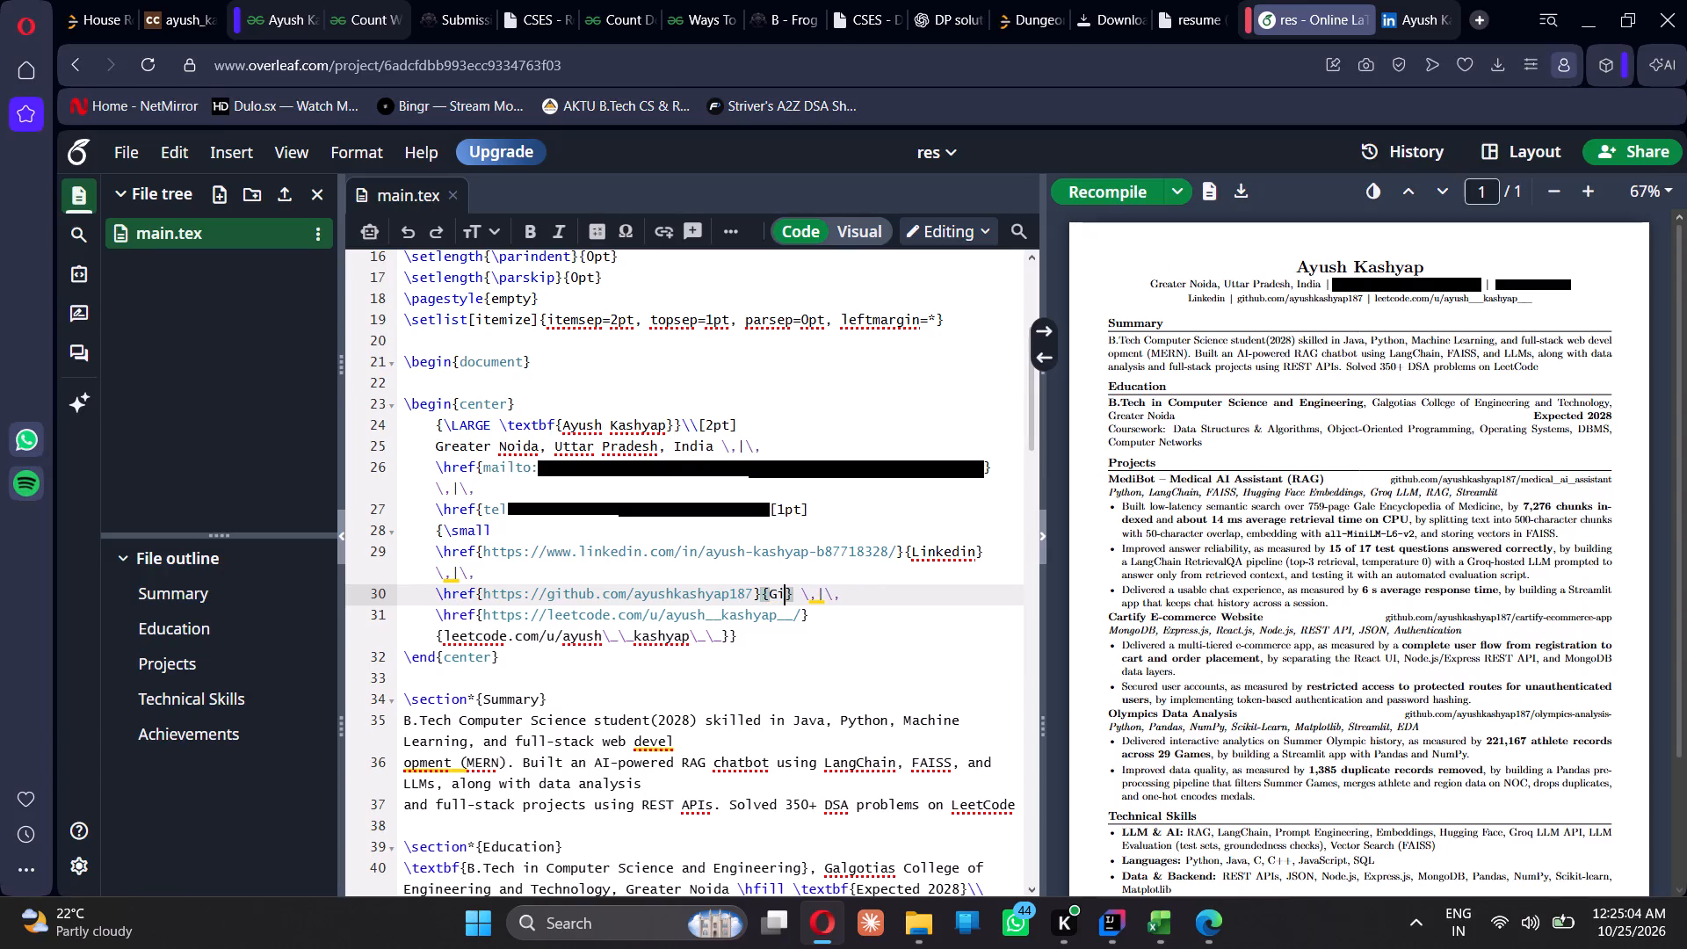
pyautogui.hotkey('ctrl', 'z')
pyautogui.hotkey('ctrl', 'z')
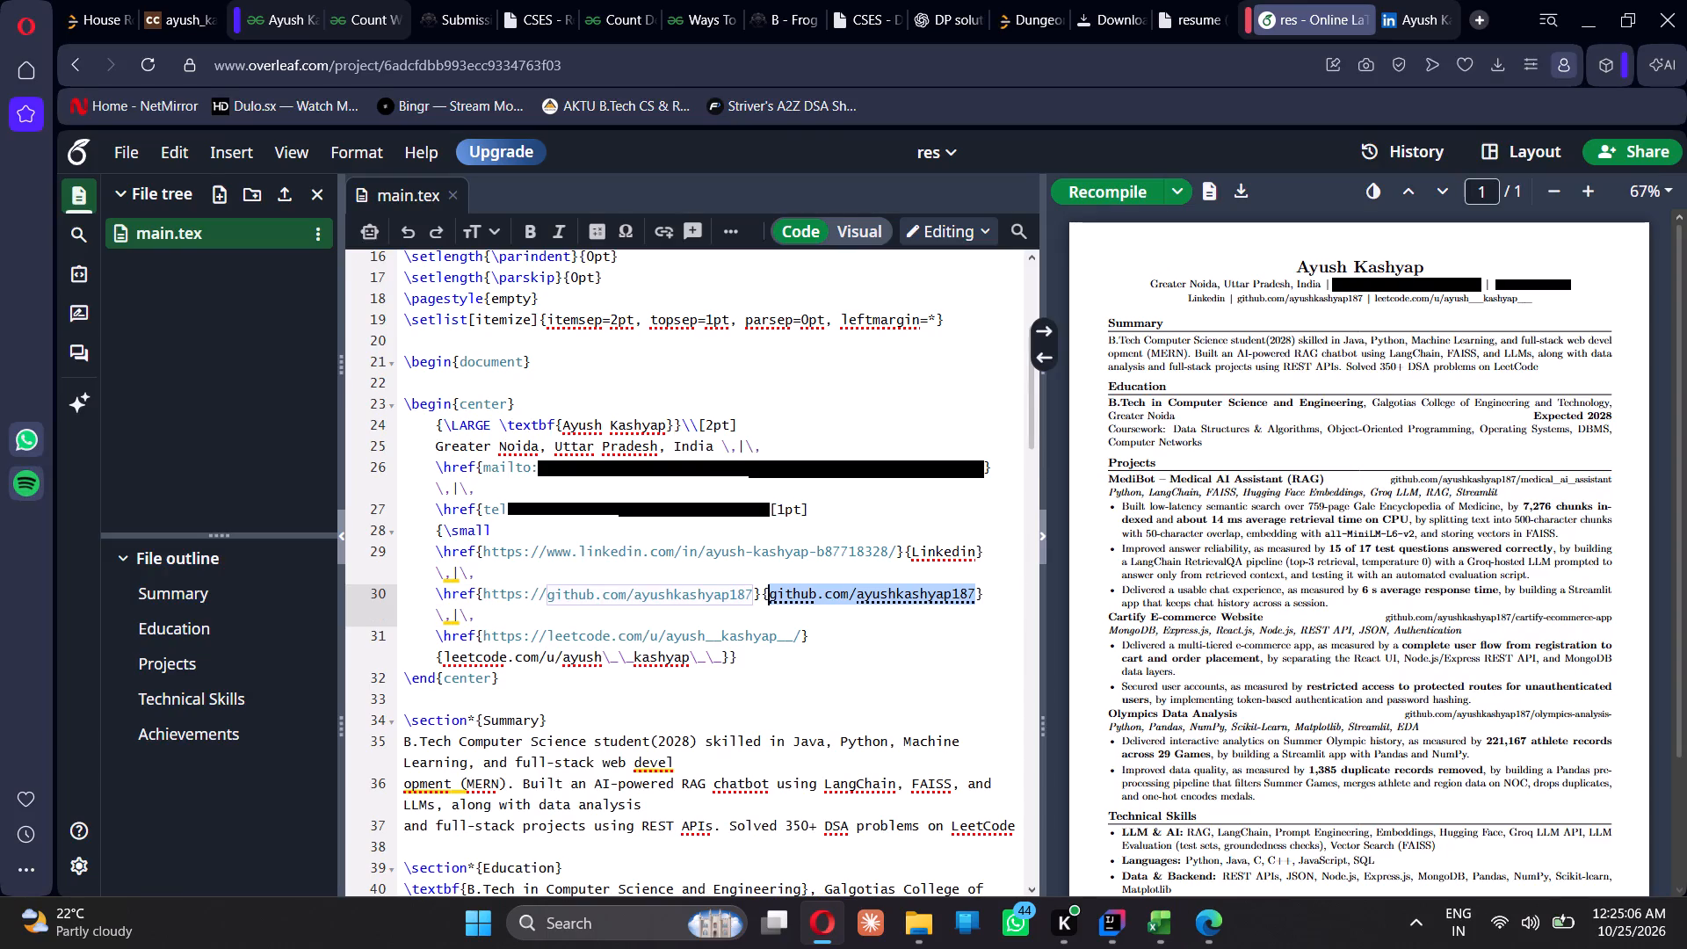
# Shorten the GitHub link's display text in the header block to "Github" with a capital G, keeping its URL.
pyautogui.click(756, 585)
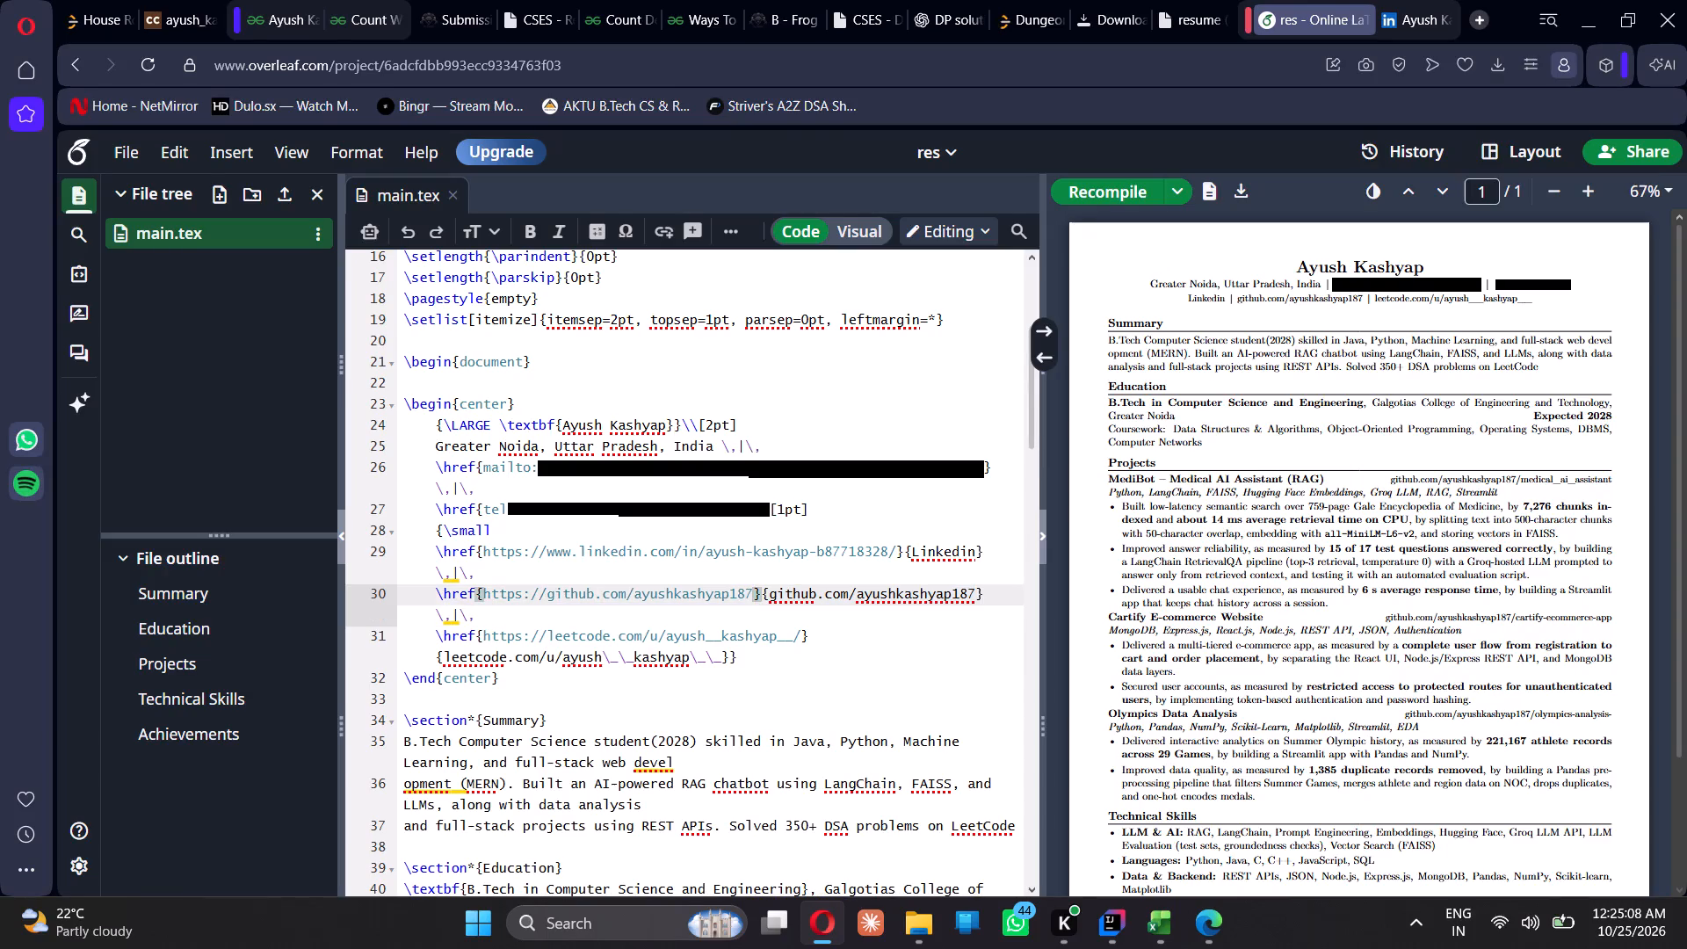
pyautogui.moveTo(756, 594); pyautogui.dragTo(483, 592)
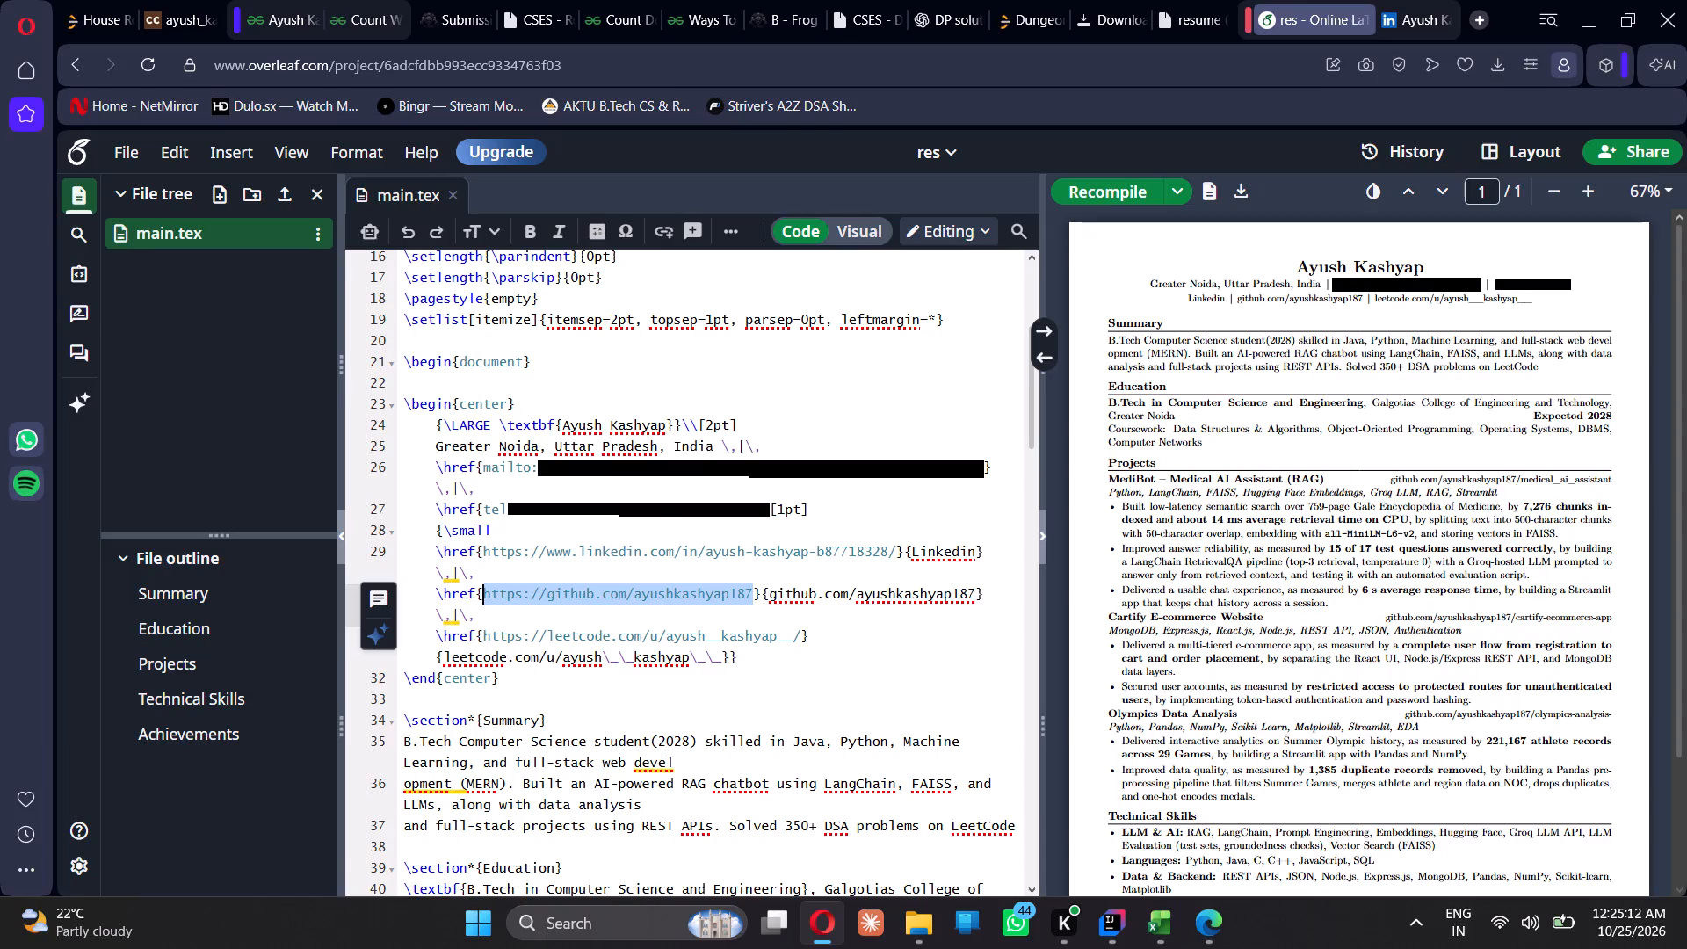
pyautogui.click(542, 574)
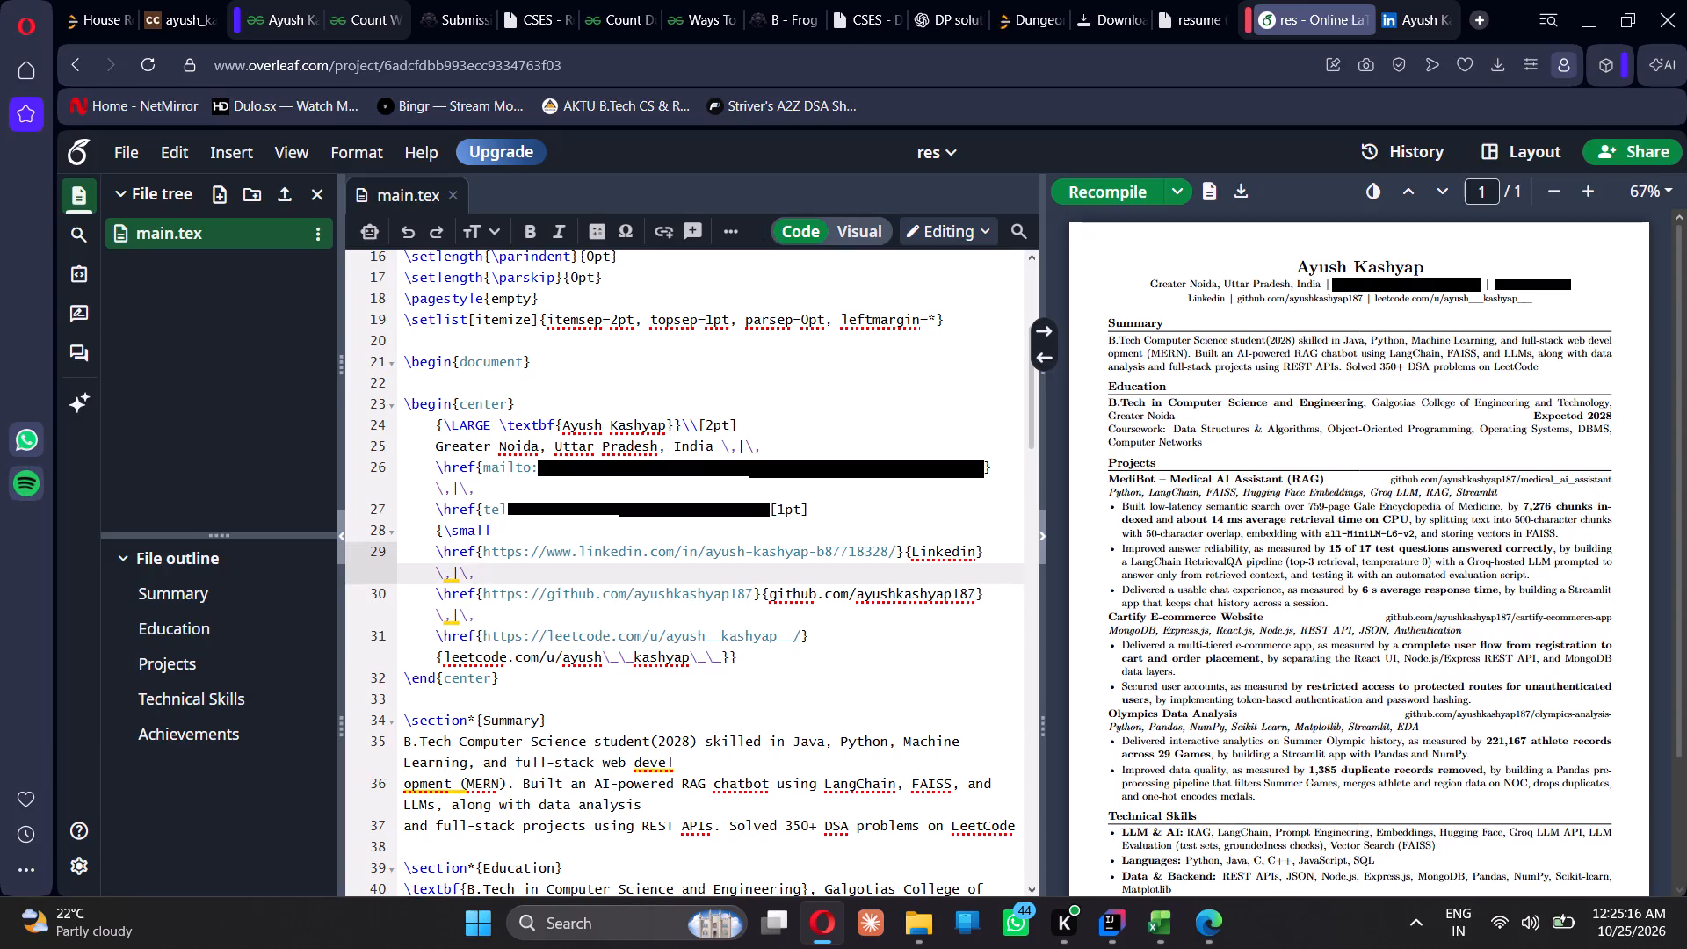
pyautogui.moveTo(974, 593); pyautogui.dragTo(771, 593)
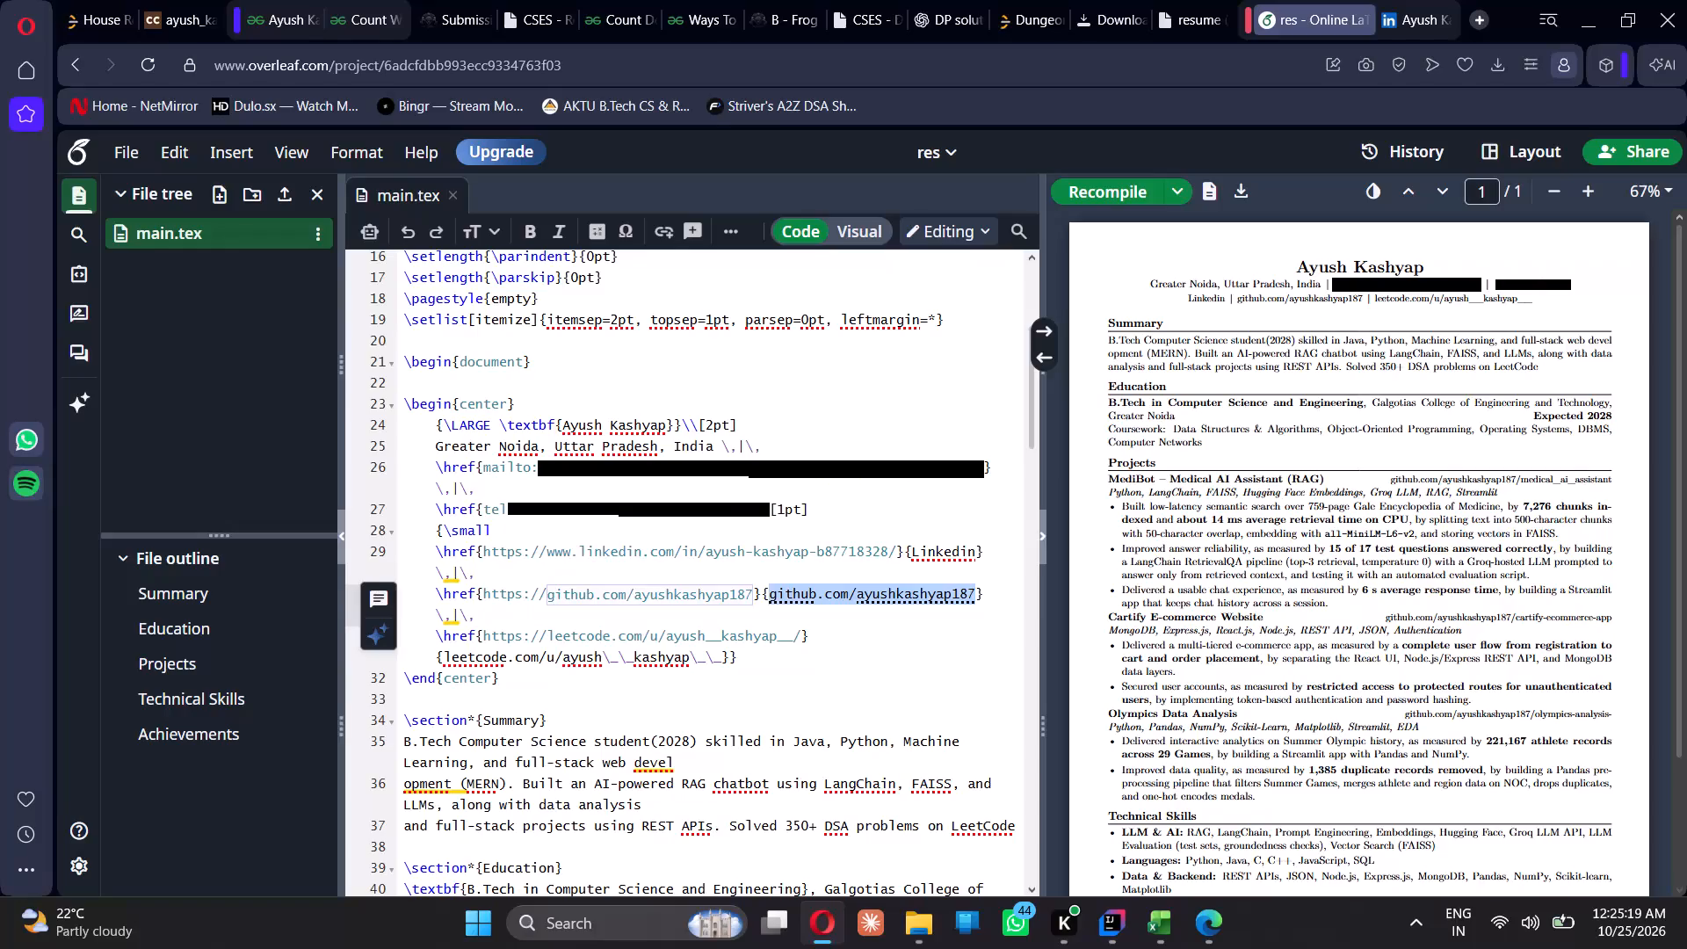
pyautogui.click(817, 589)
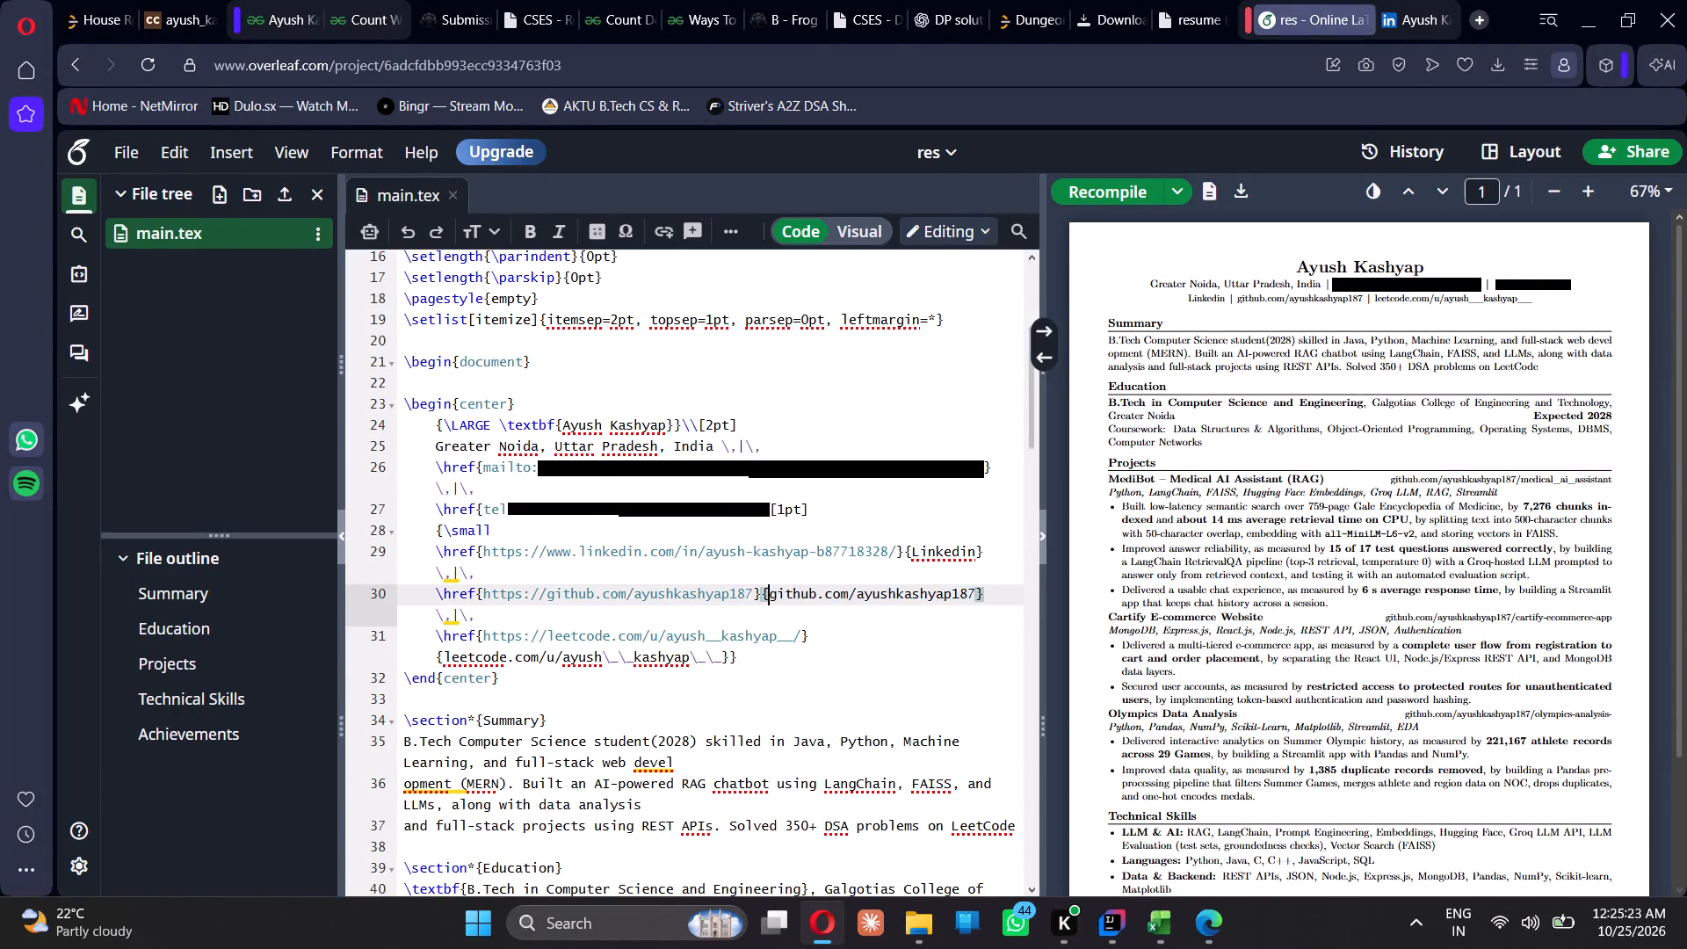
pyautogui.click(822, 592)
pyautogui.moveTo(818, 593); pyautogui.dragTo(930, 587)
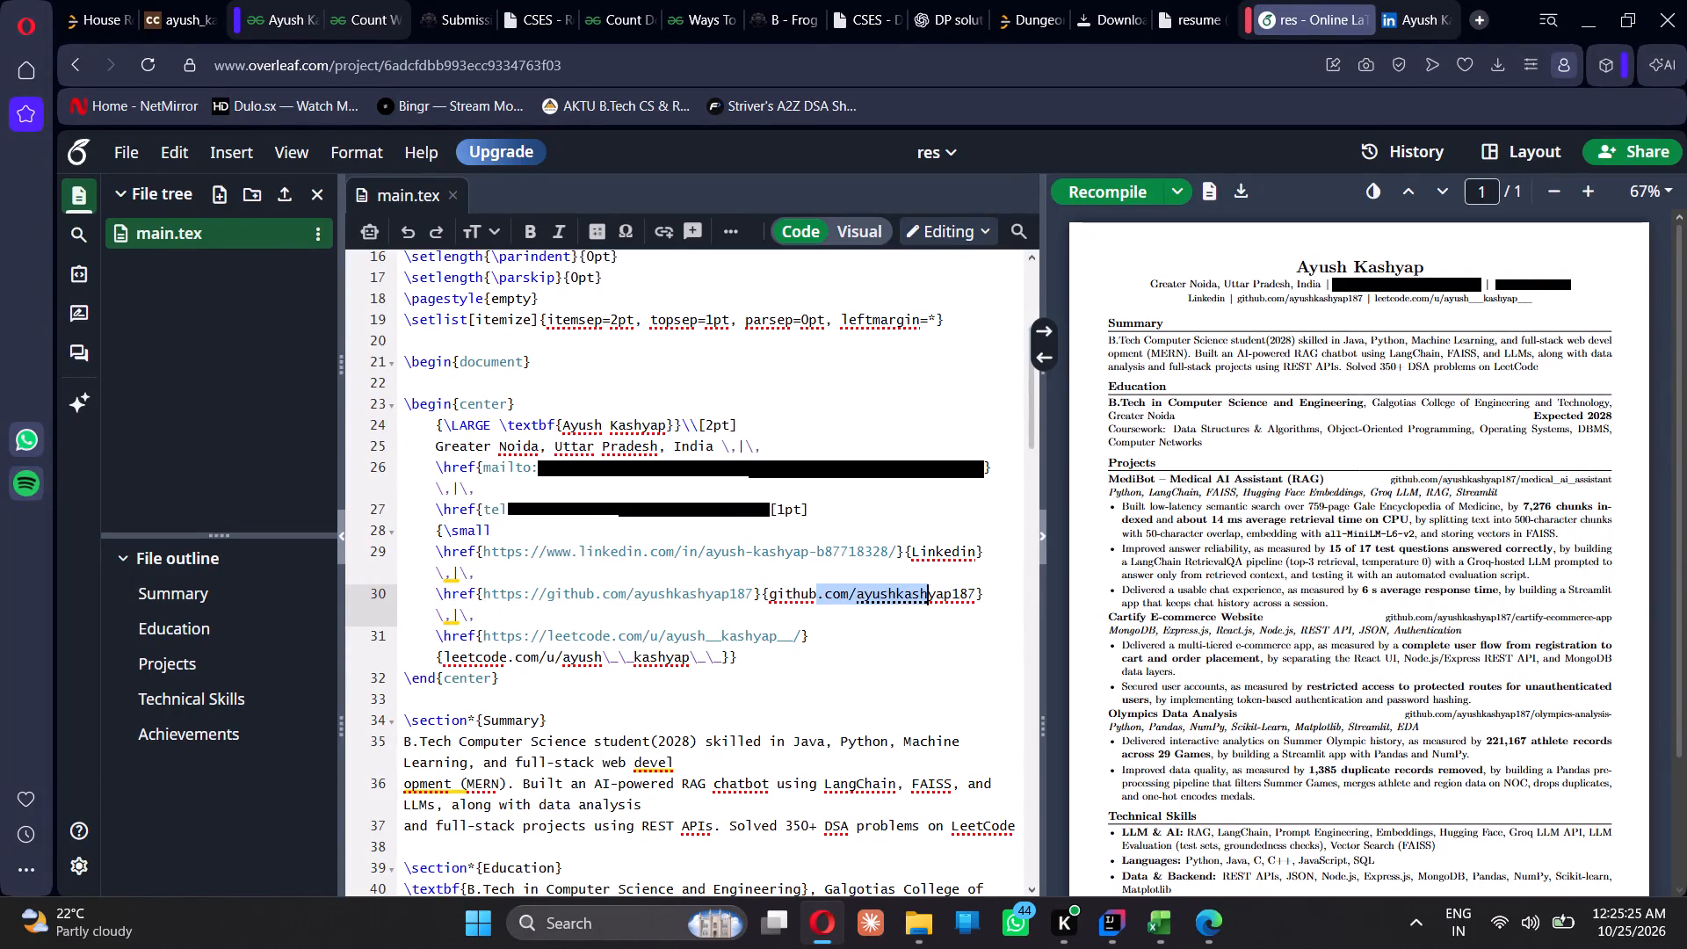
pyautogui.moveTo(930, 587); pyautogui.dragTo(974, 590)
pyautogui.press('BackSpace')
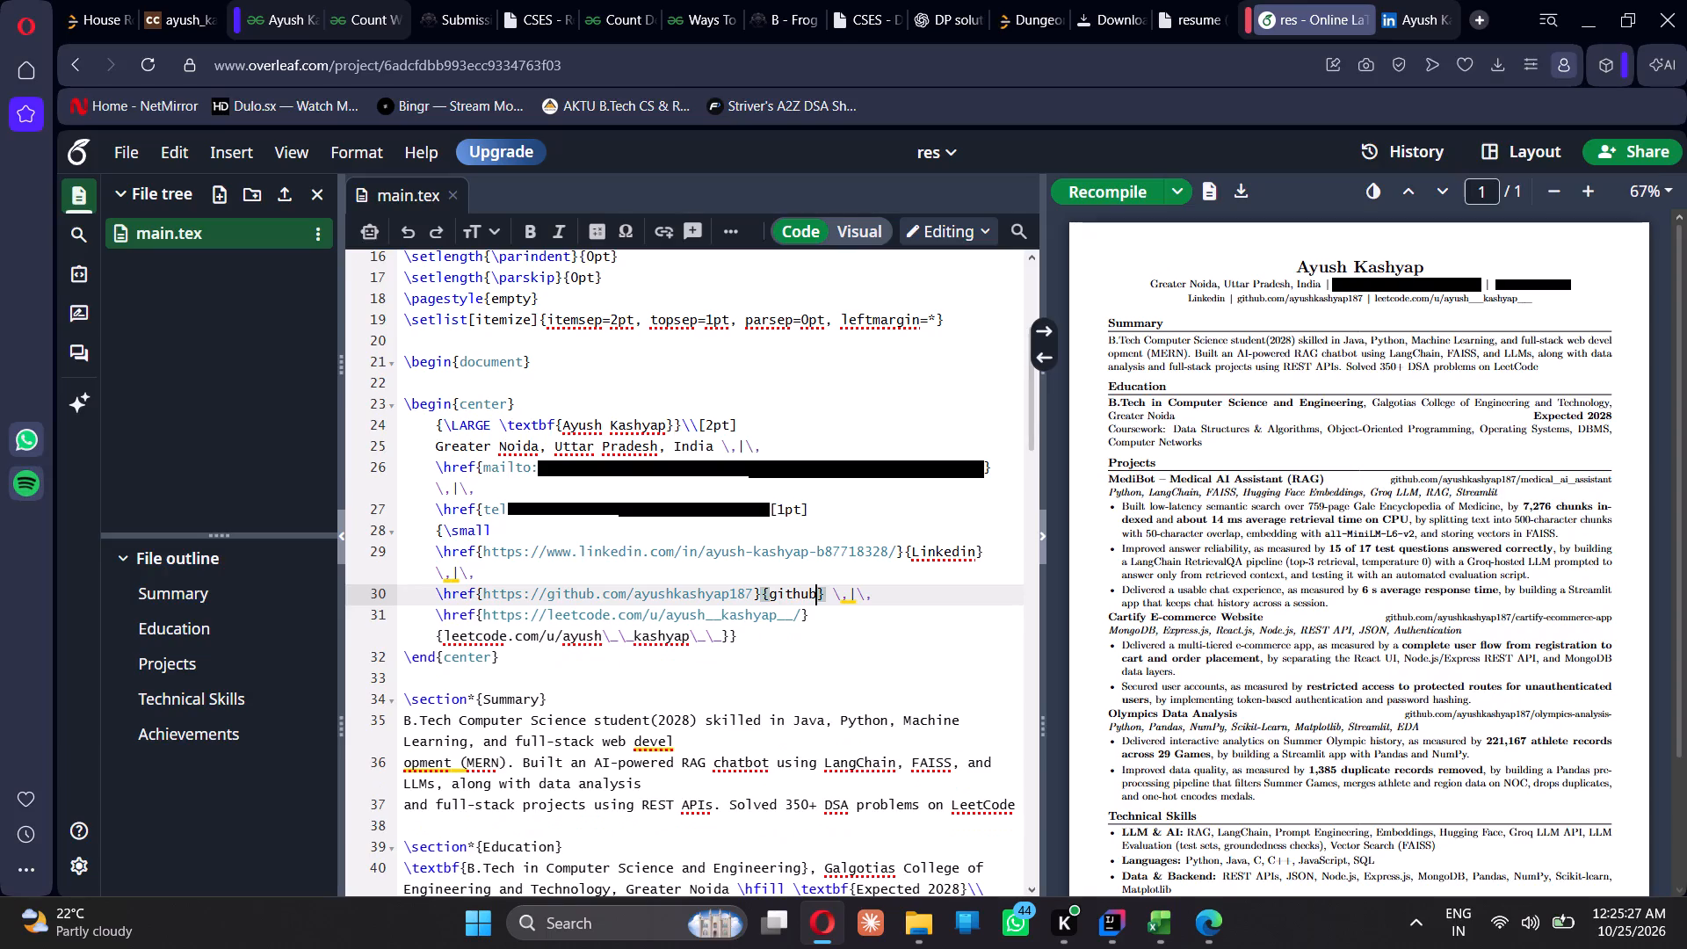
pyautogui.press('Left')
pyautogui.press('Left')
pyautogui.press('Left')
pyautogui.press('Left')
pyautogui.press('Left')
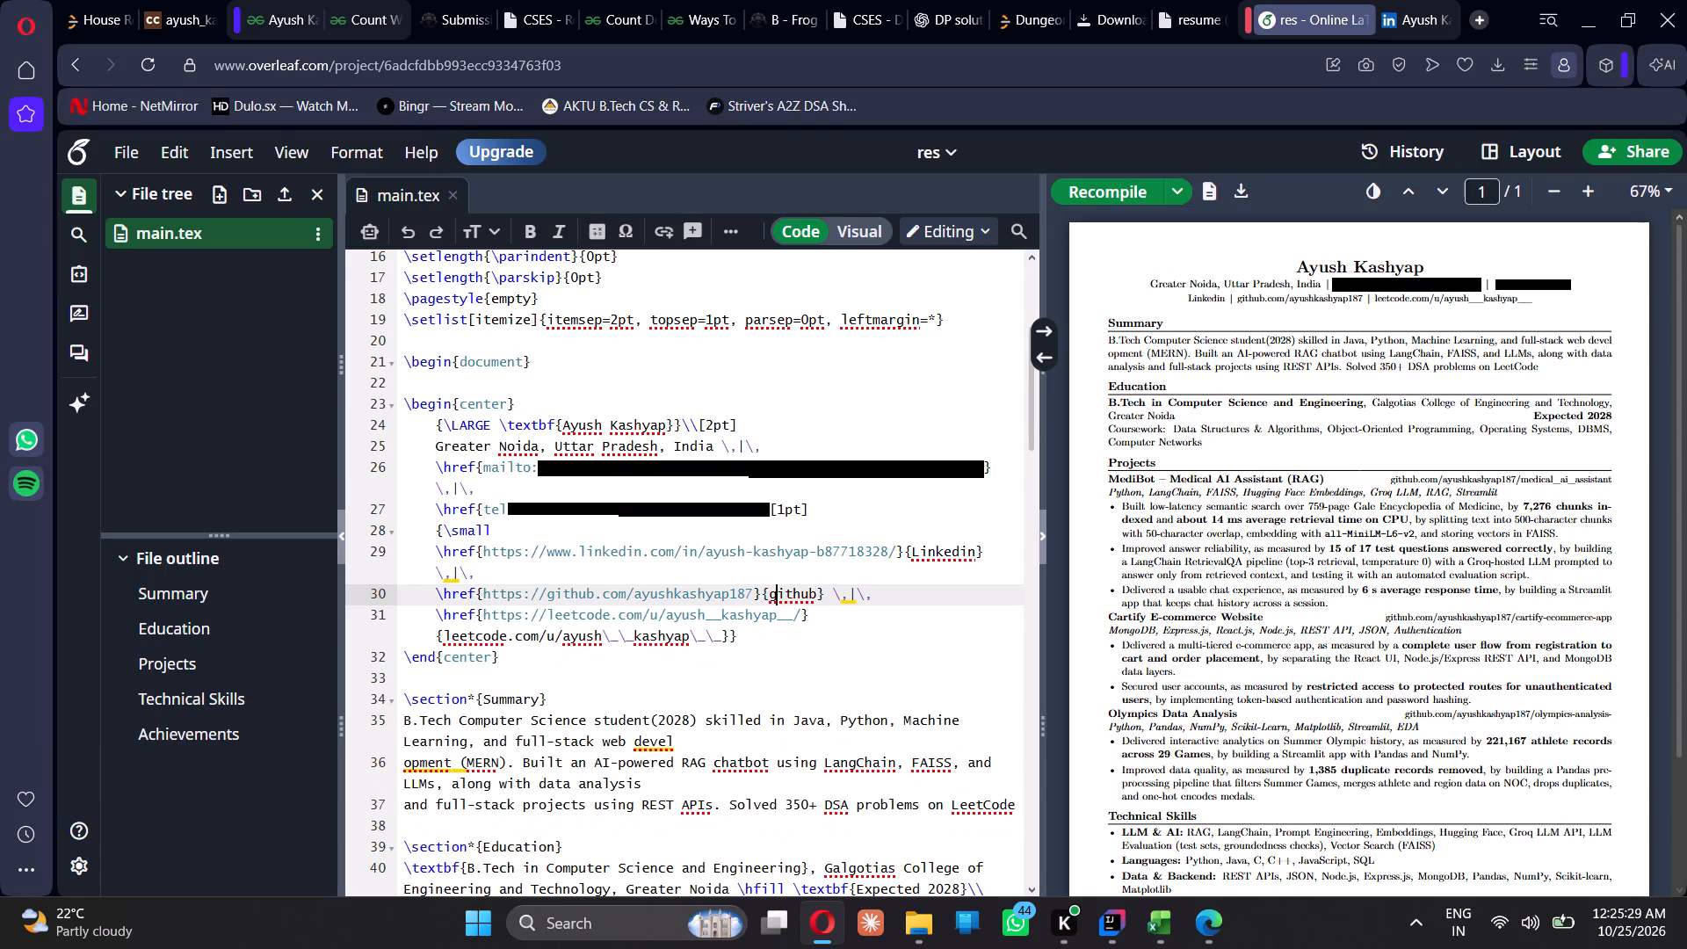
pyautogui.press('BackSpace')
pyautogui.hotkey('shift', 'g')
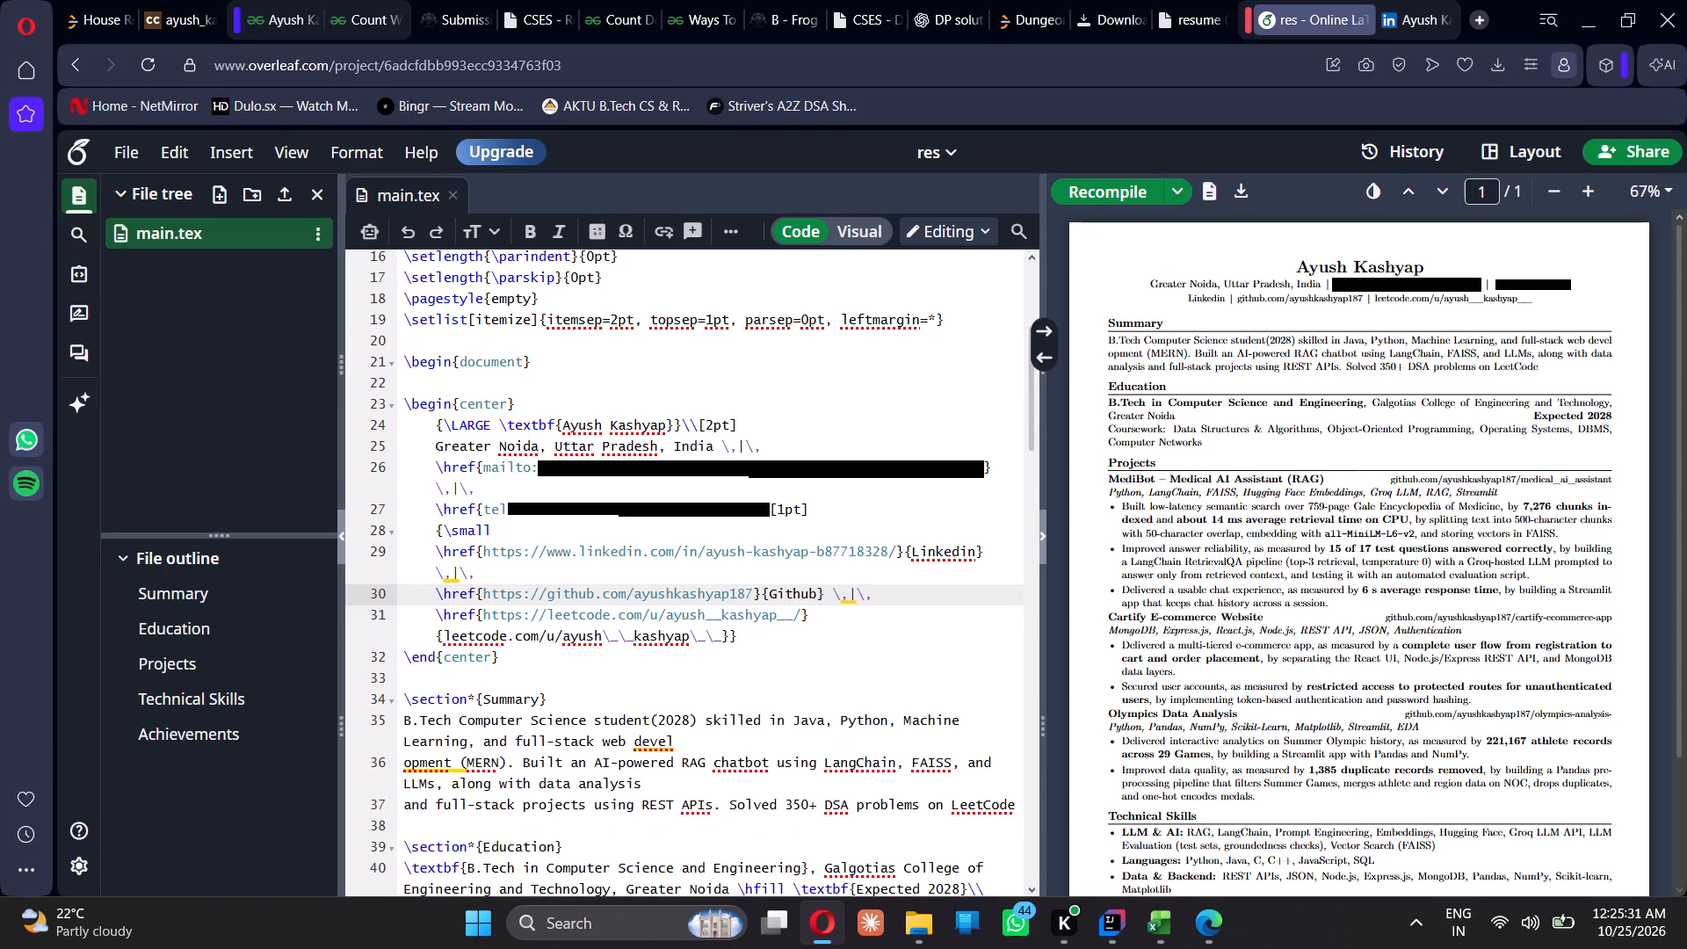
# Replace the display text of the LeetCode link in the resume's header block with "Leetcode", keeping its URL.
pyautogui.click(928, 630)
pyautogui.moveTo(742, 653); pyautogui.dragTo(727, 641)
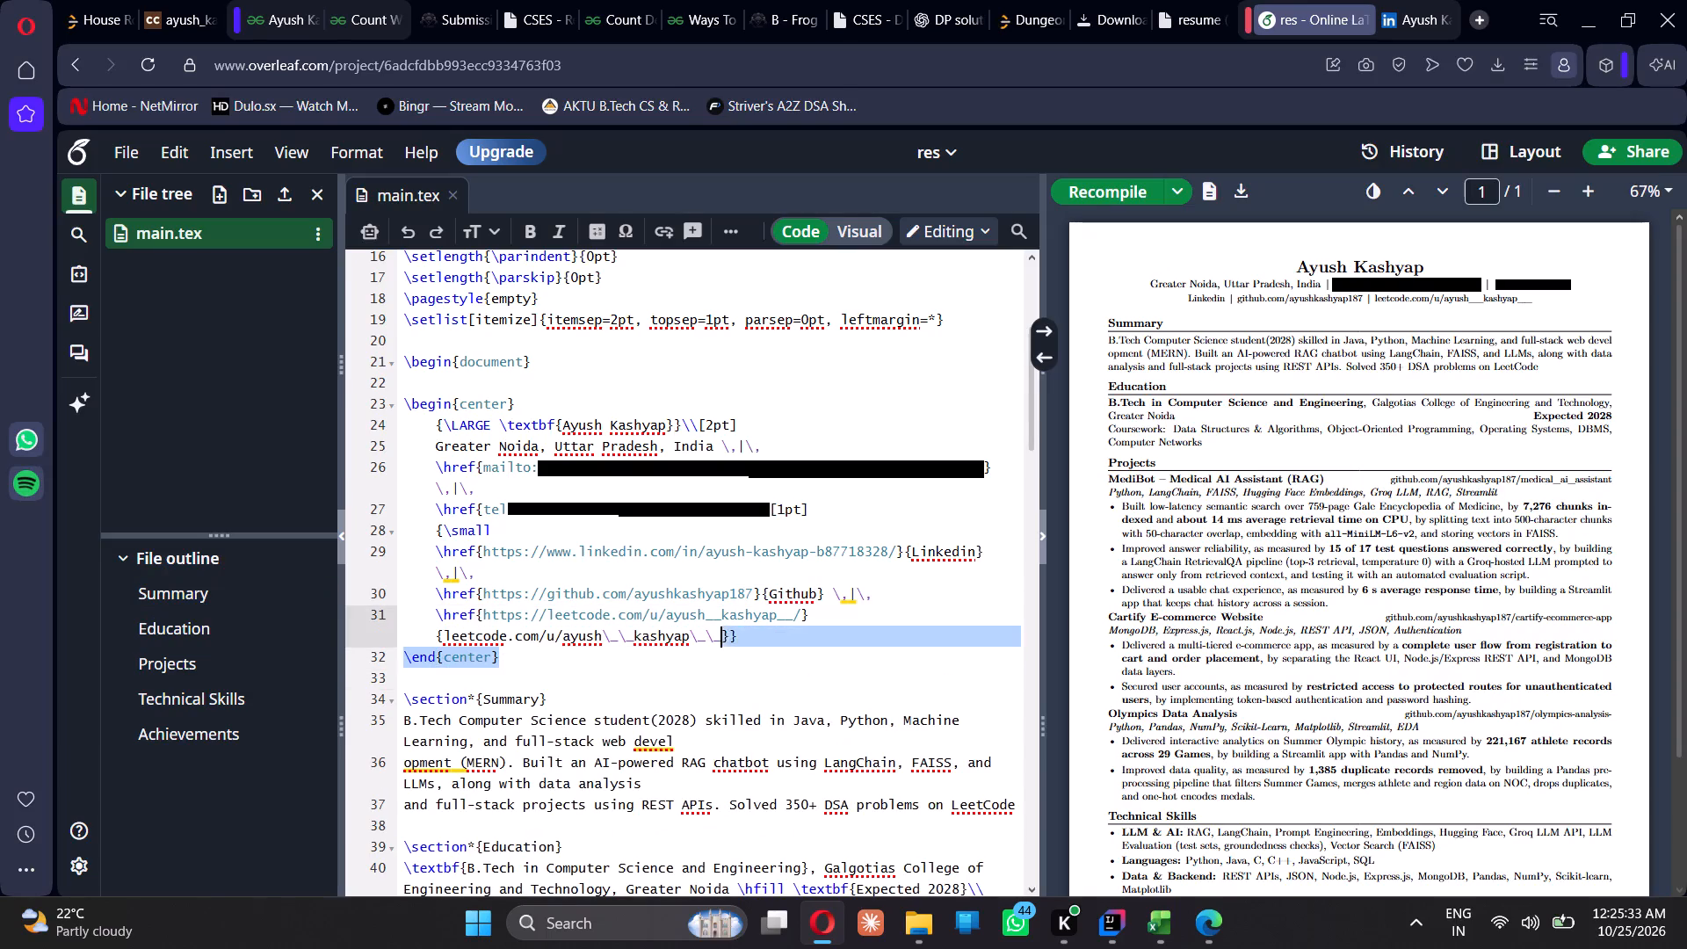
pyautogui.moveTo(727, 641); pyautogui.dragTo(735, 641)
pyautogui.click(735, 641)
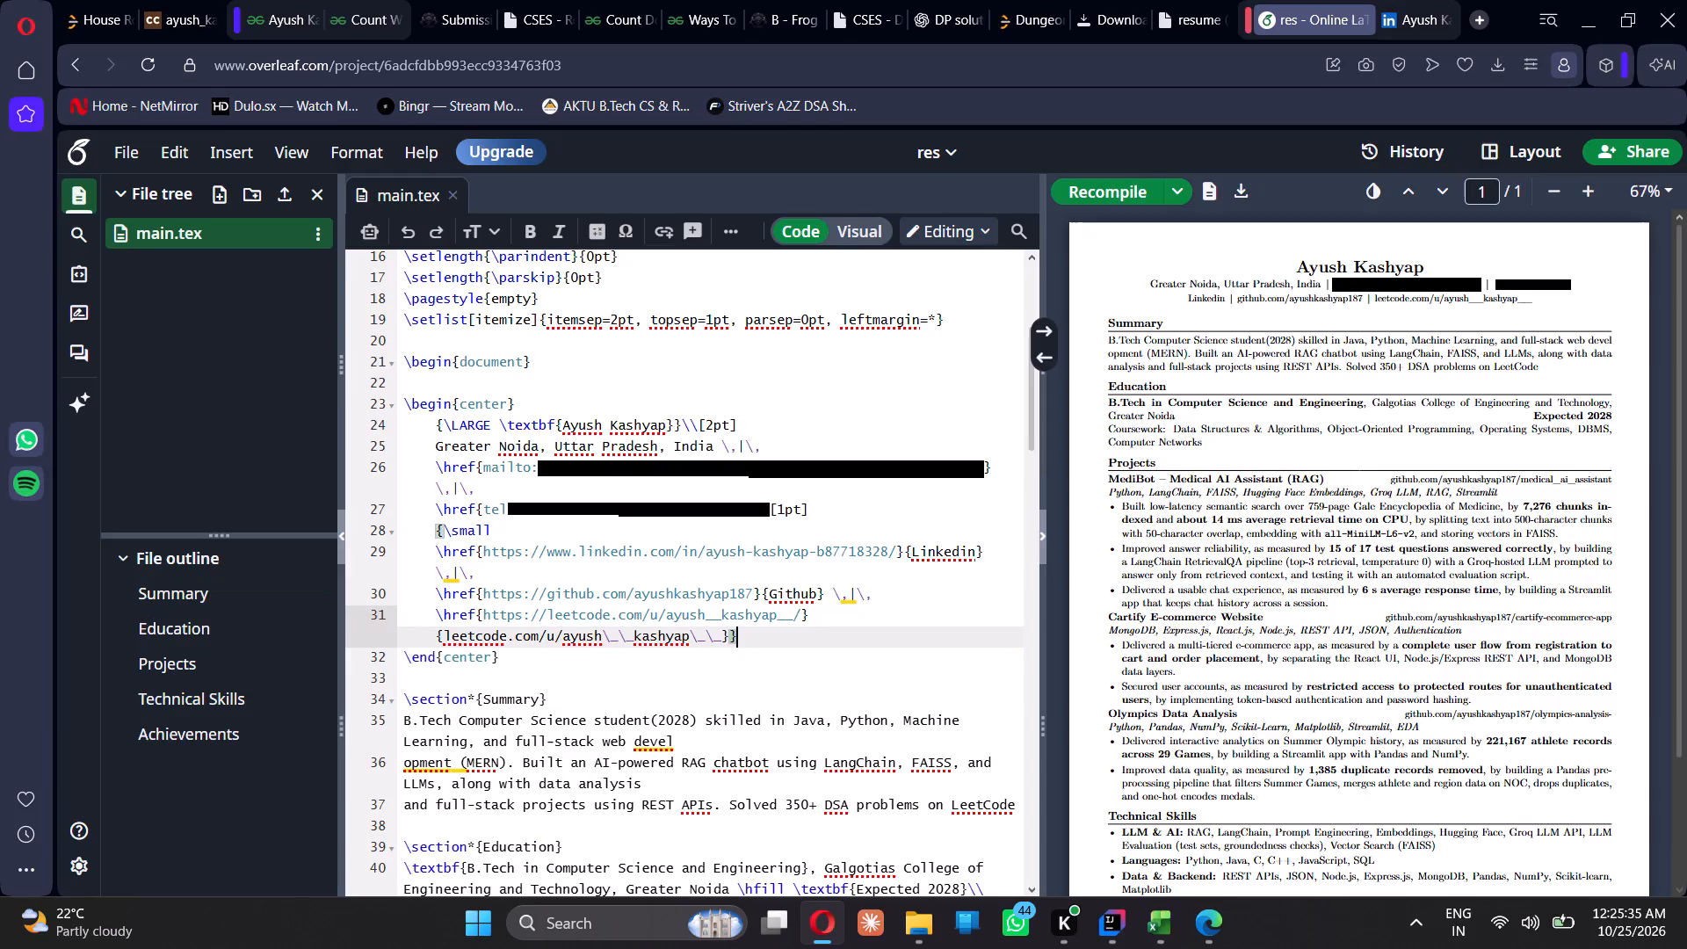
pyautogui.moveTo(735, 641); pyautogui.dragTo(724, 654)
pyautogui.moveTo(722, 638); pyautogui.dragTo(670, 635)
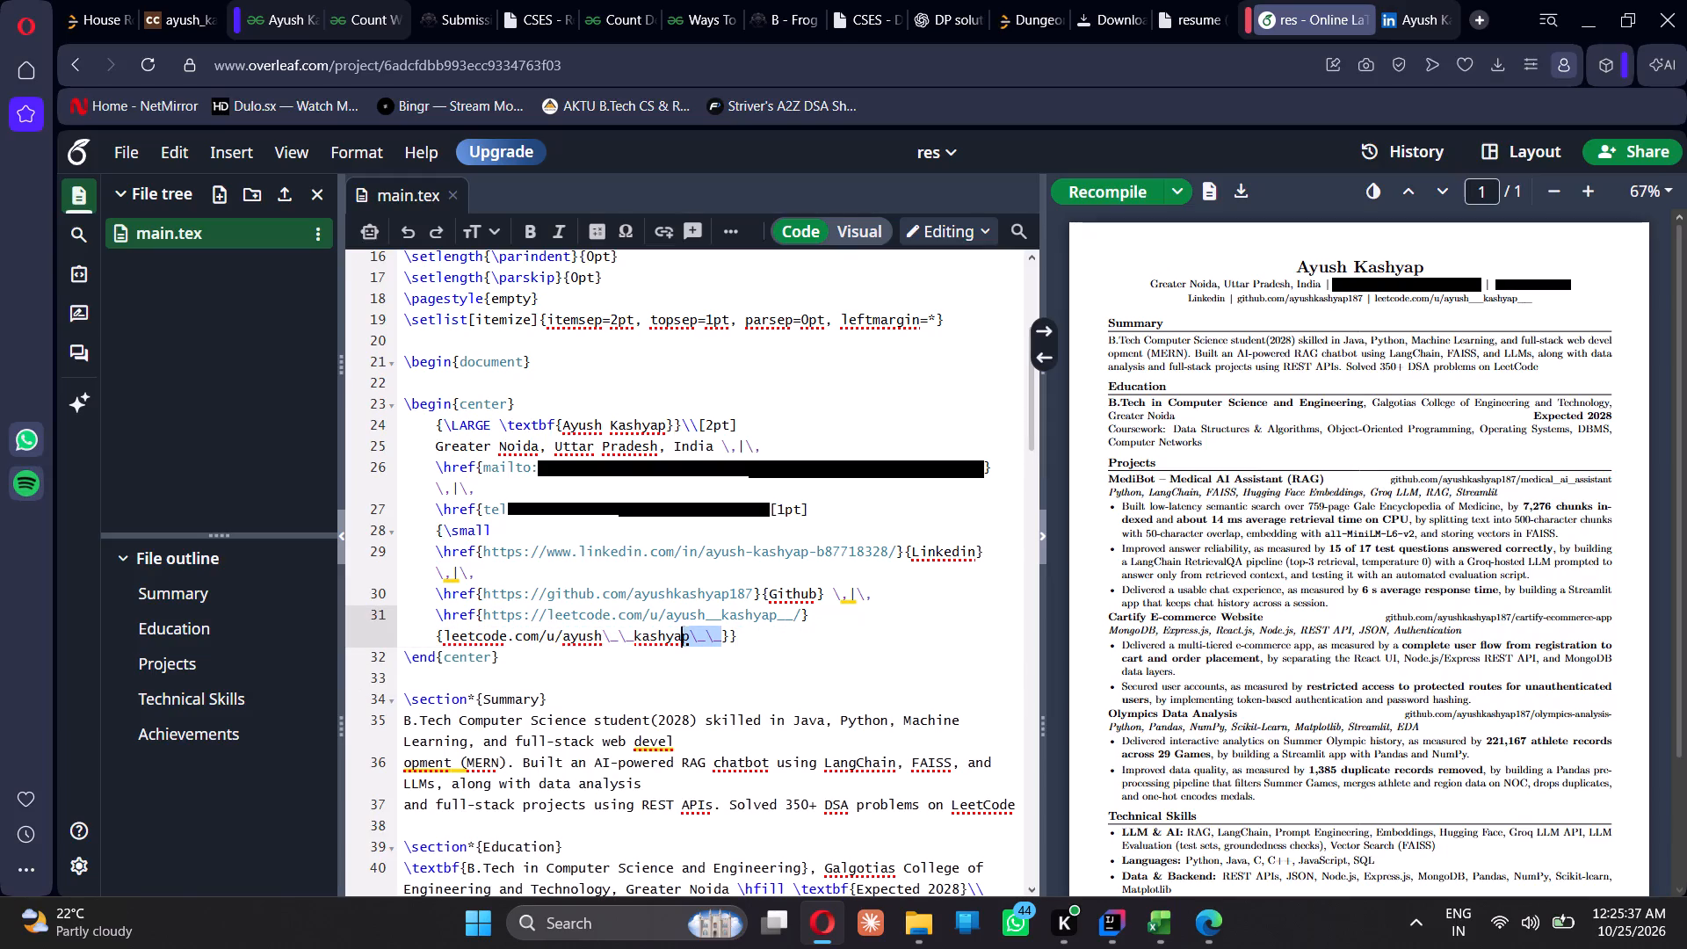
pyautogui.moveTo(670, 635); pyautogui.dragTo(445, 634)
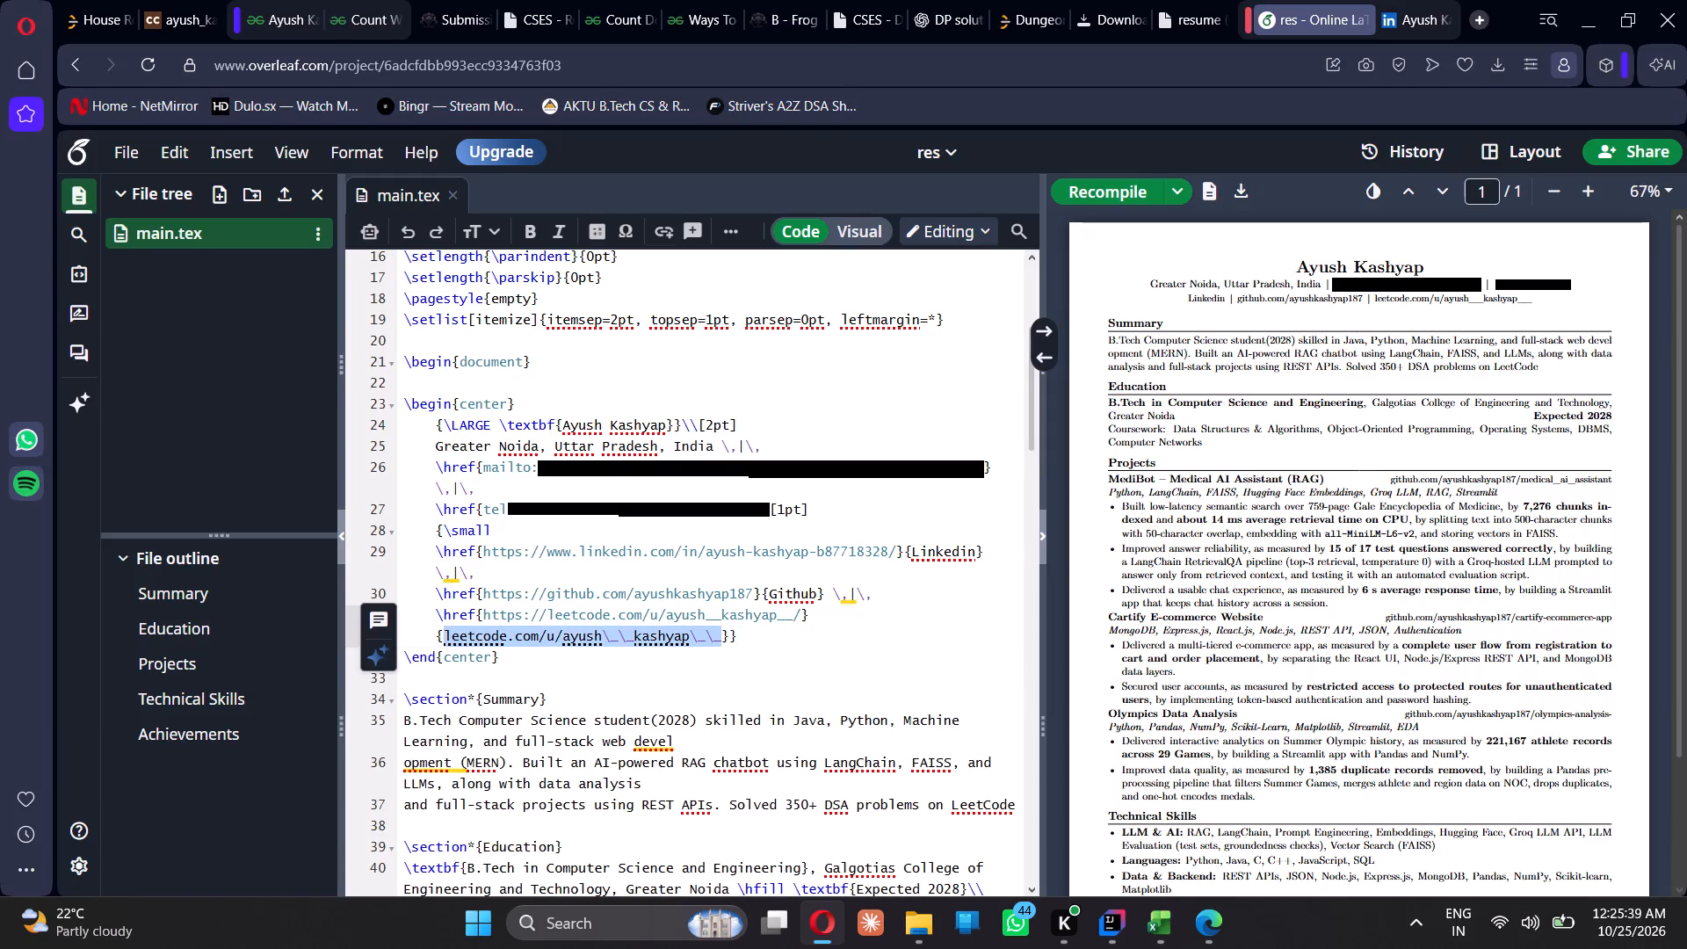
pyautogui.write('Leet')
pyautogui.write('code')
# Recompile the resume, test the "Leetcode" link from the PDF preview, and return to the res project.
pyautogui.click(1109, 192)
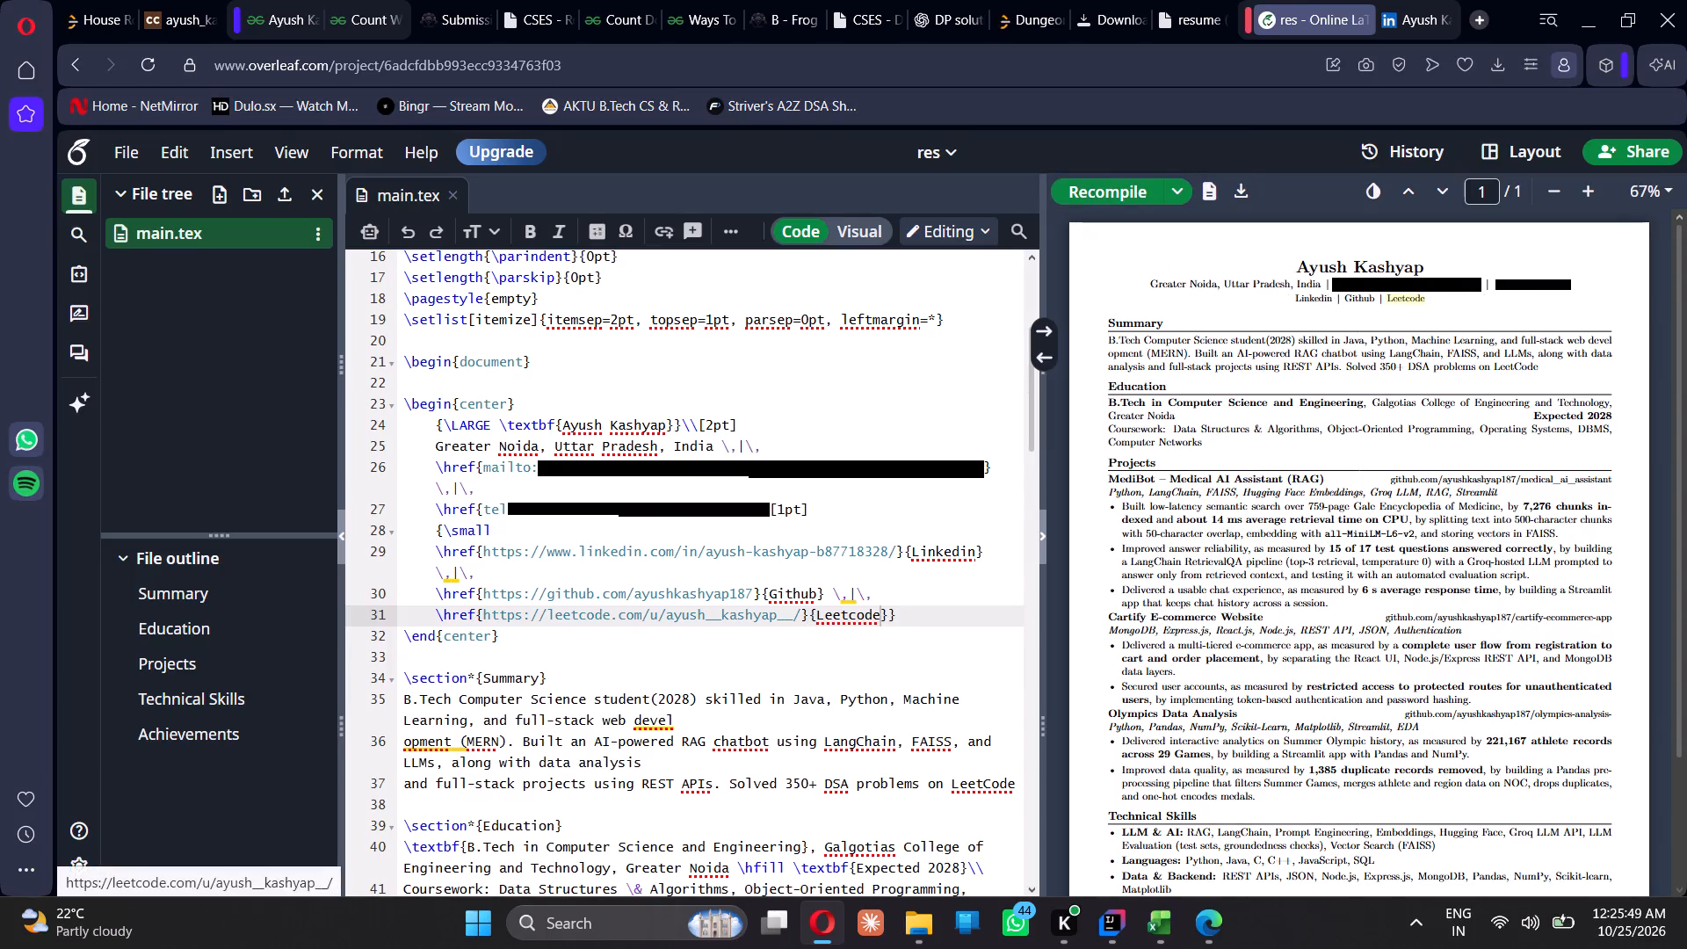
pyautogui.click(1408, 297)
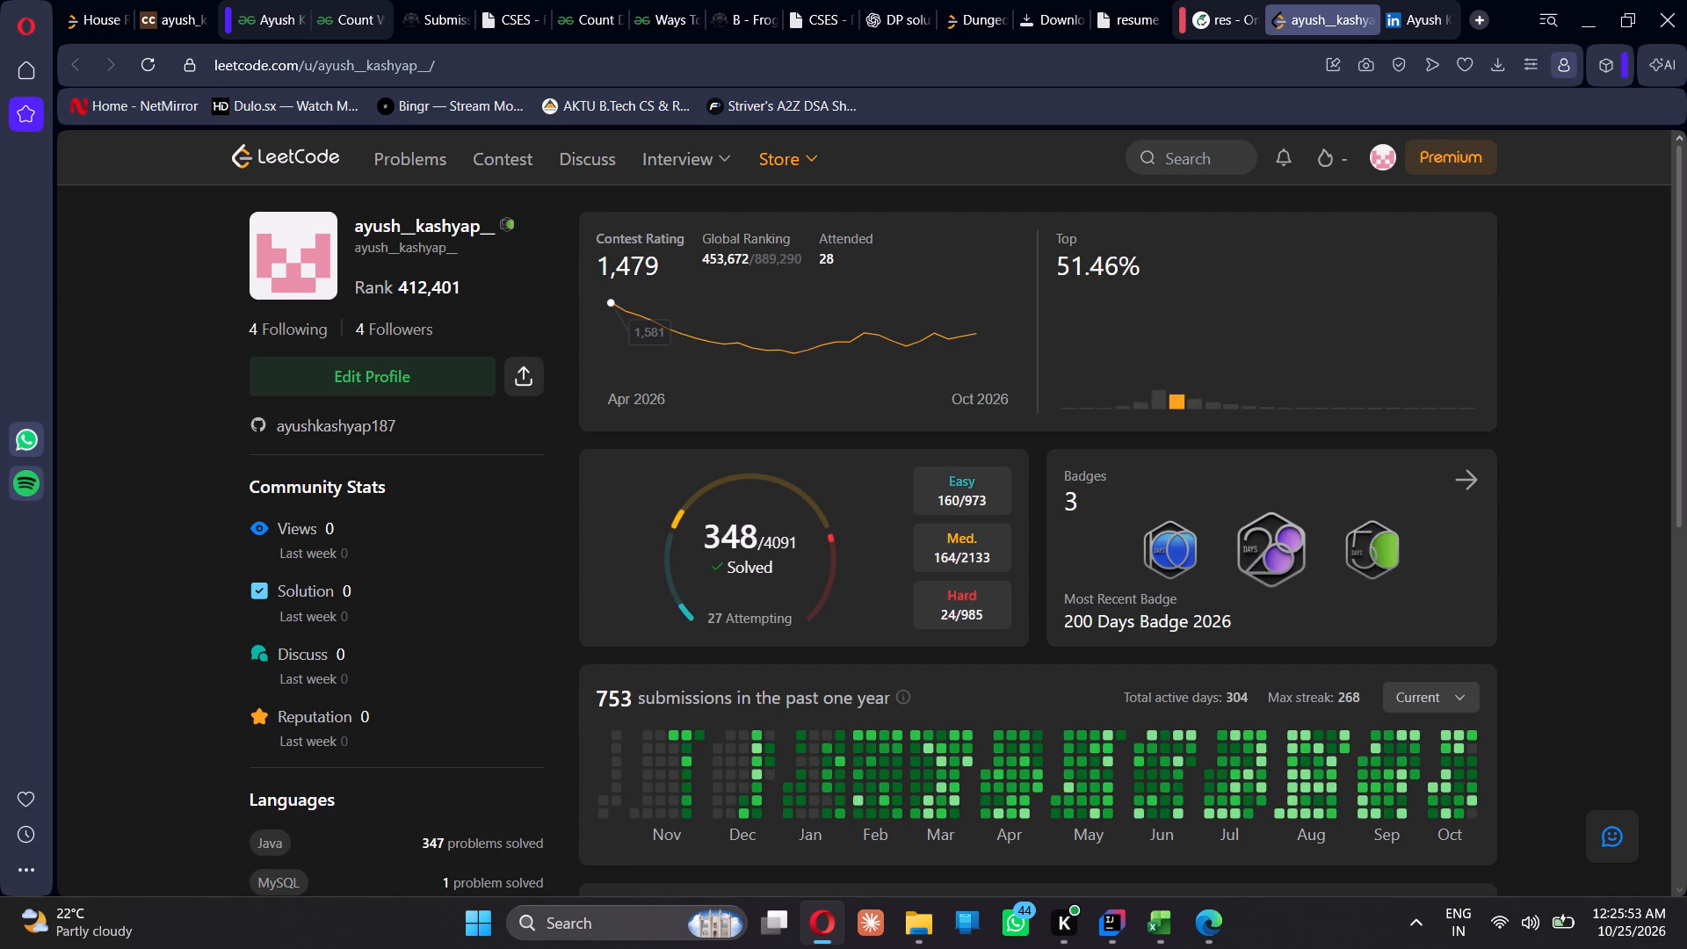
pyautogui.click(1198, 0)
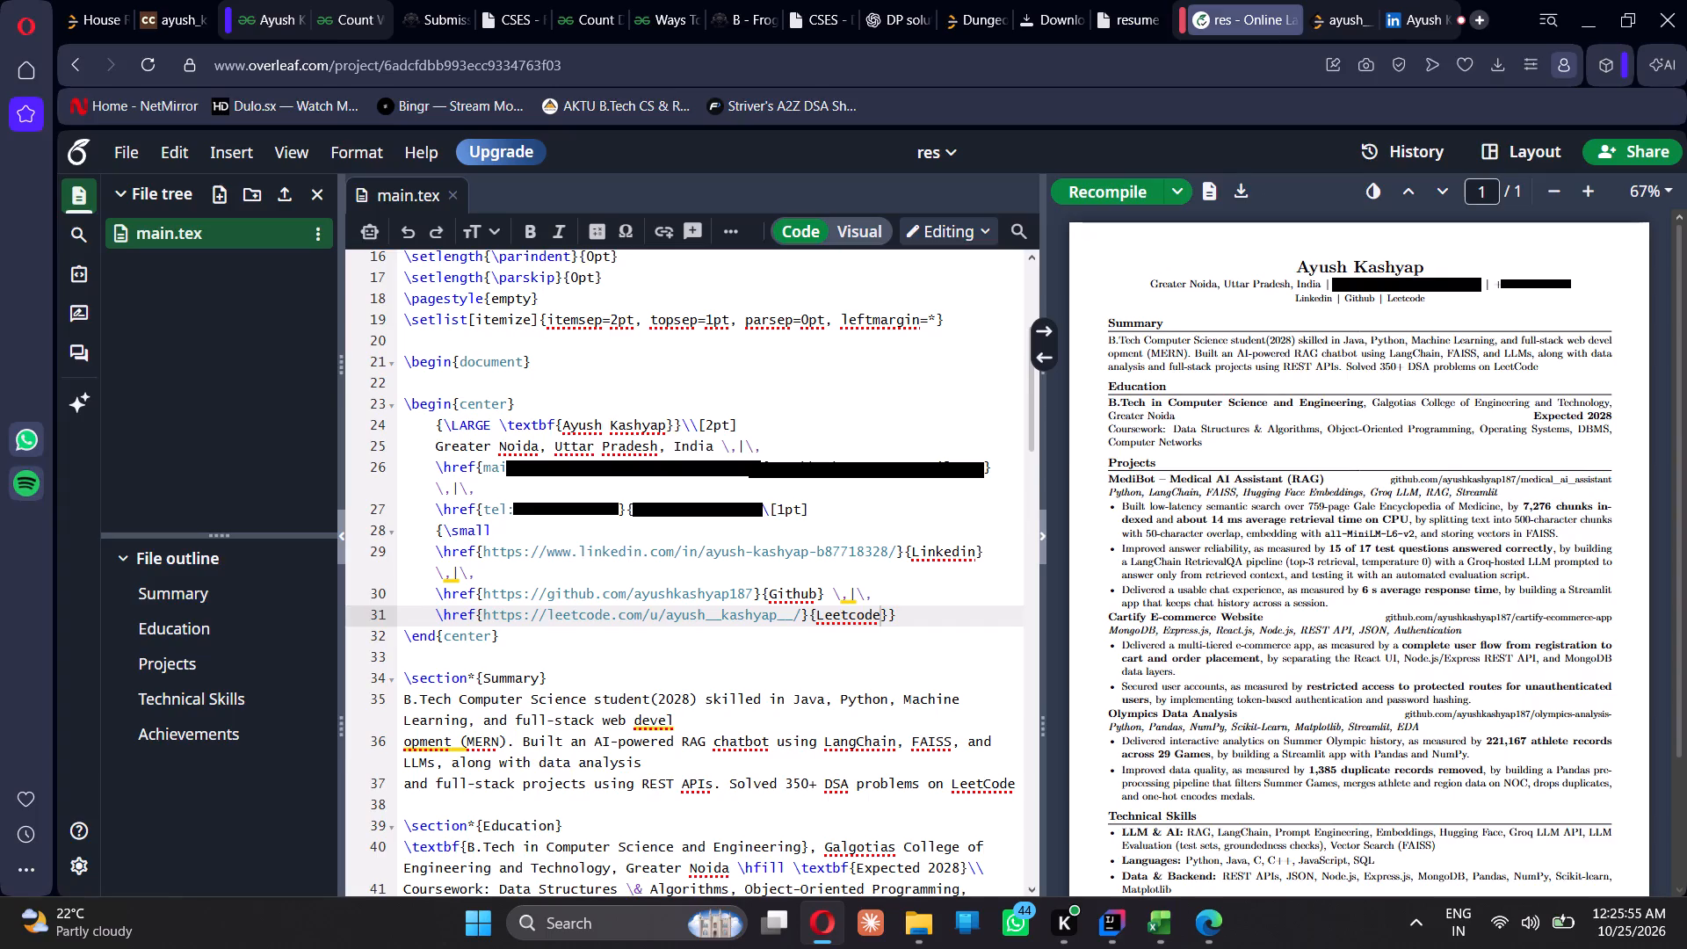
# Review the recompiled resume in the PDF preview from the header through the Achievements section.
pyautogui.scroll(-1, 1393, 433)
pyautogui.scroll(1, 1393, 433)
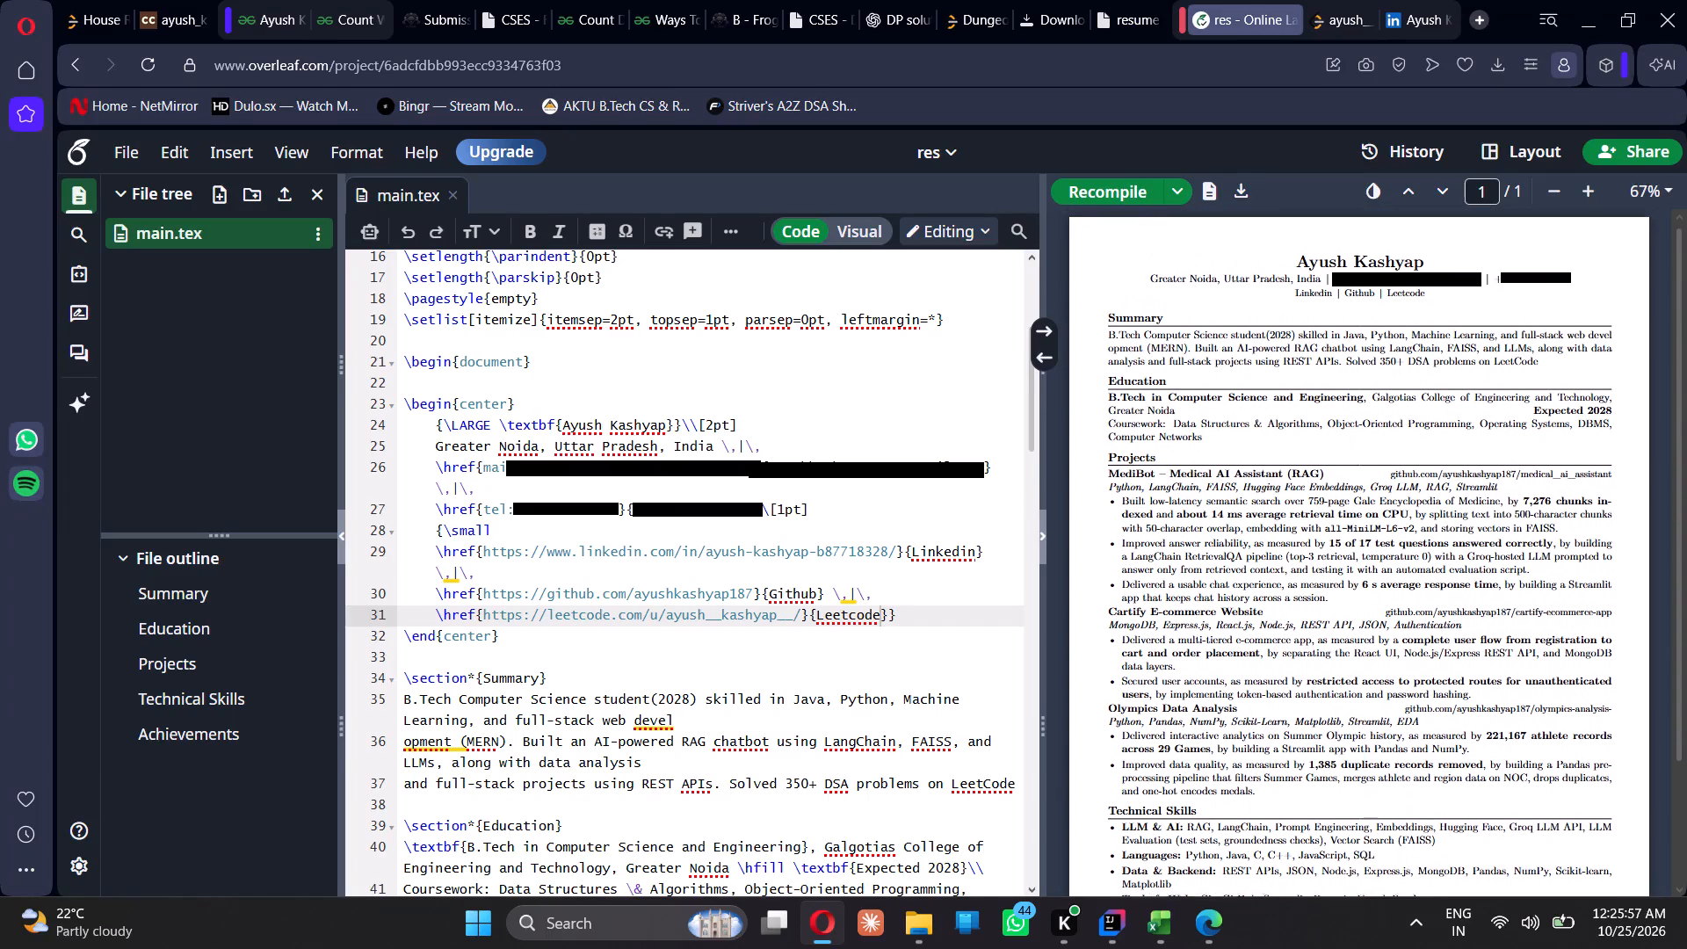
pyautogui.scroll(1, 1393, 433)
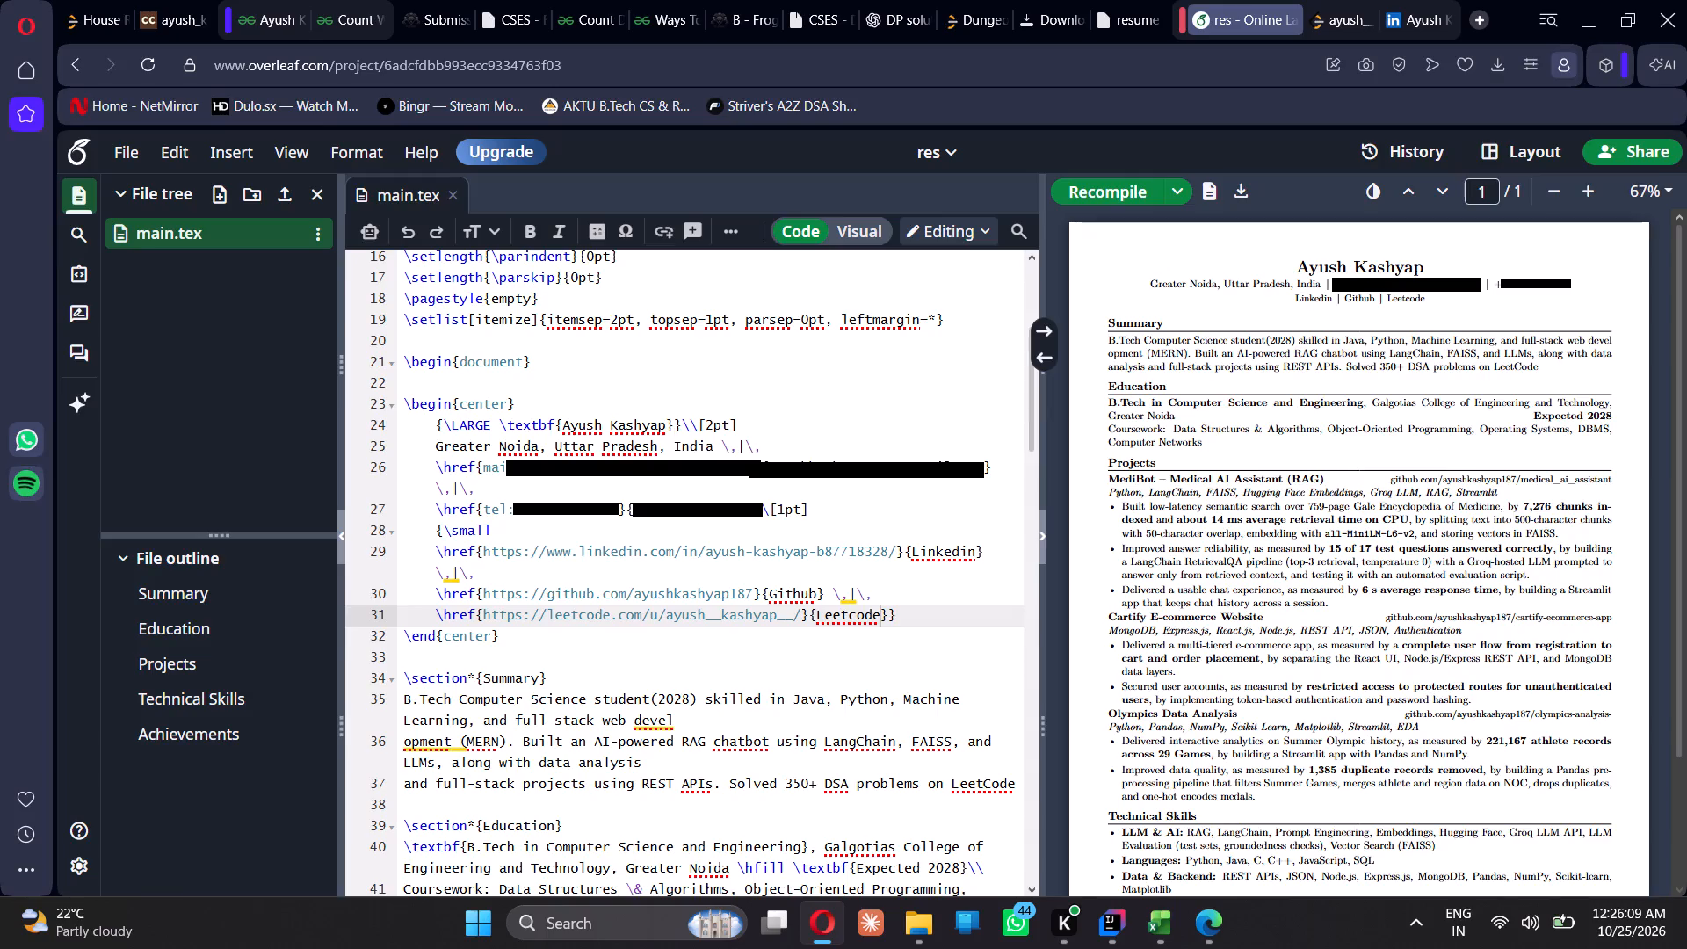
pyautogui.scroll(-4, 1329, 449)
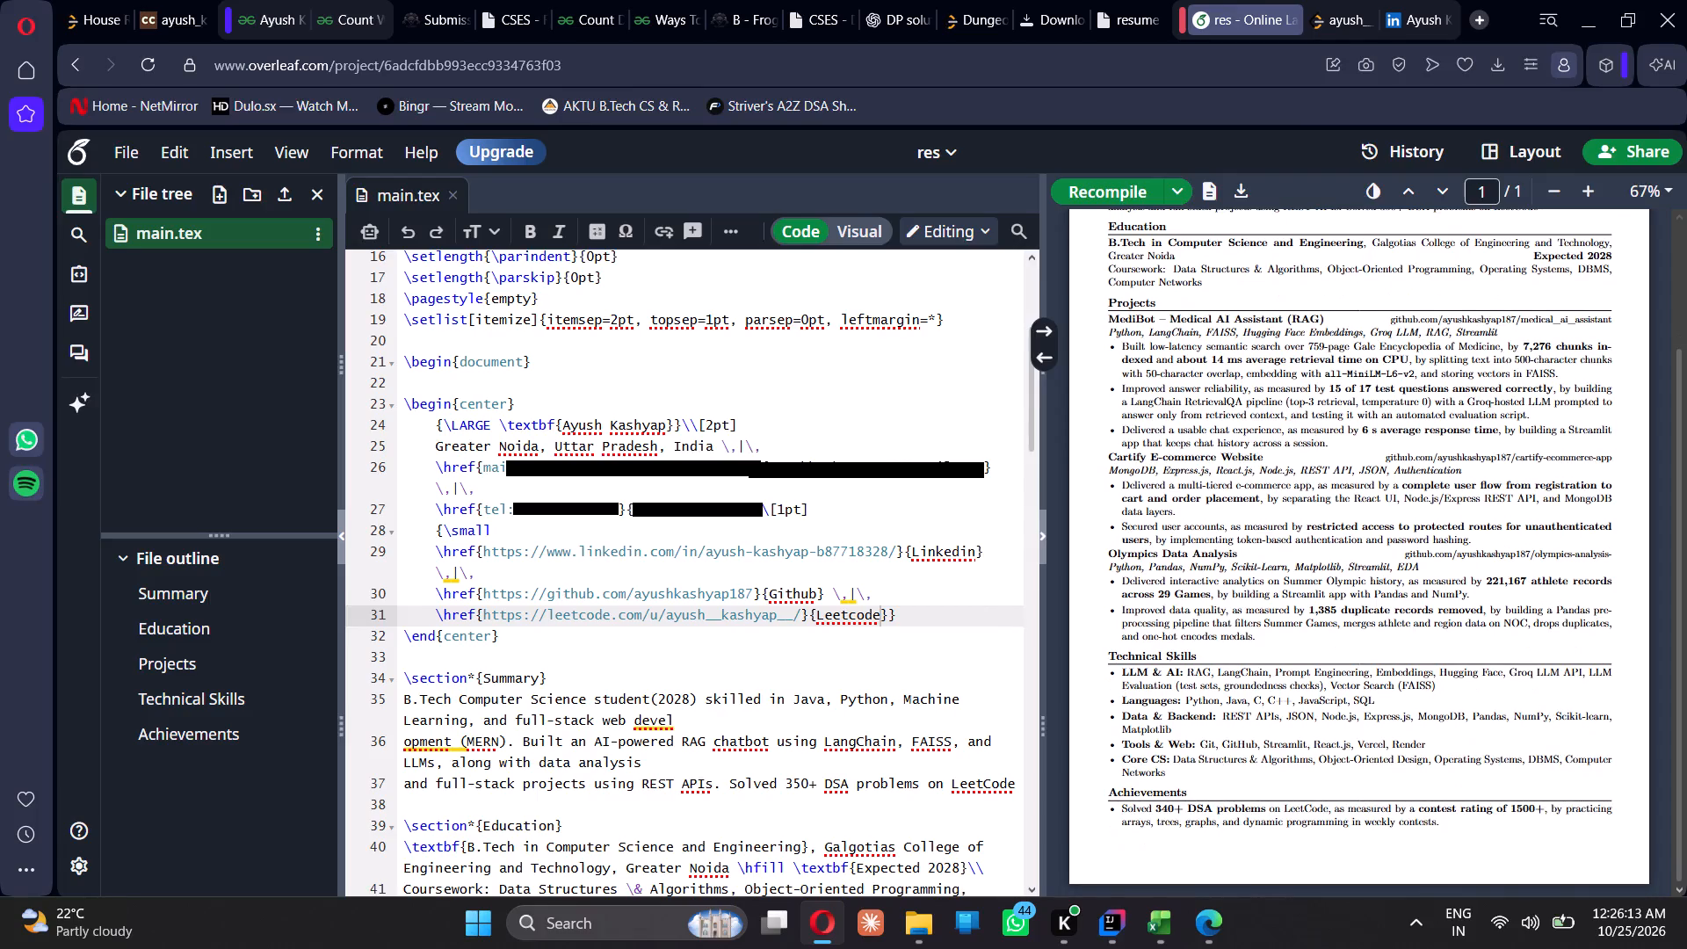
pyautogui.scroll(1, 1329, 449)
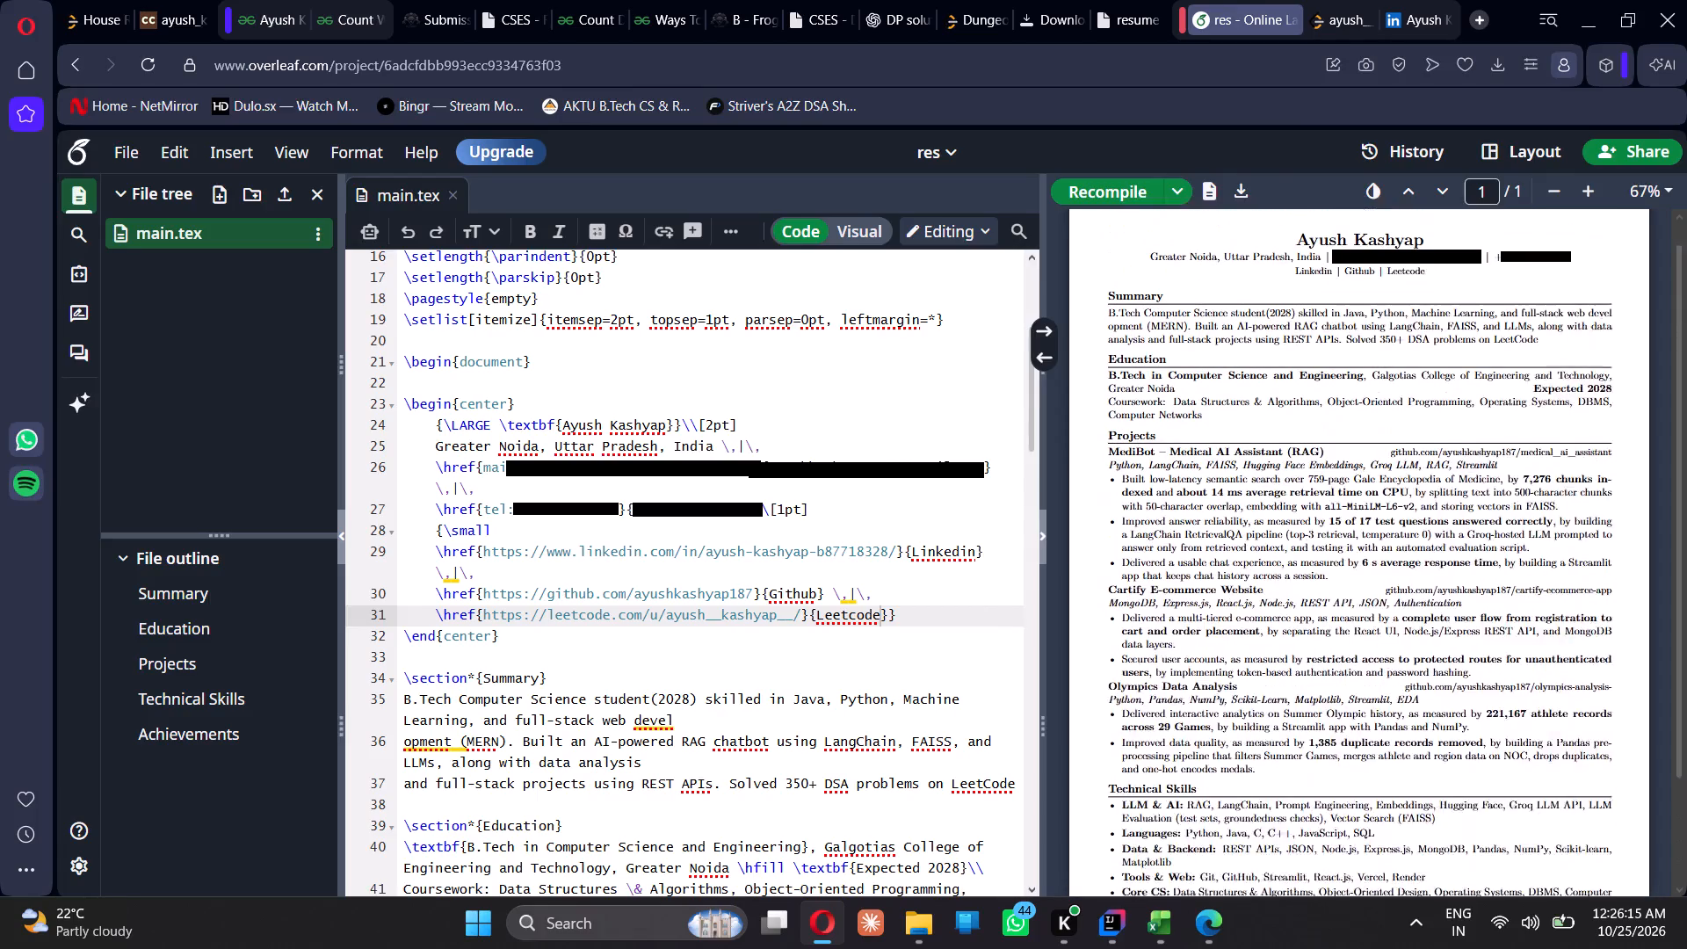
pyautogui.scroll(1, 1329, 449)
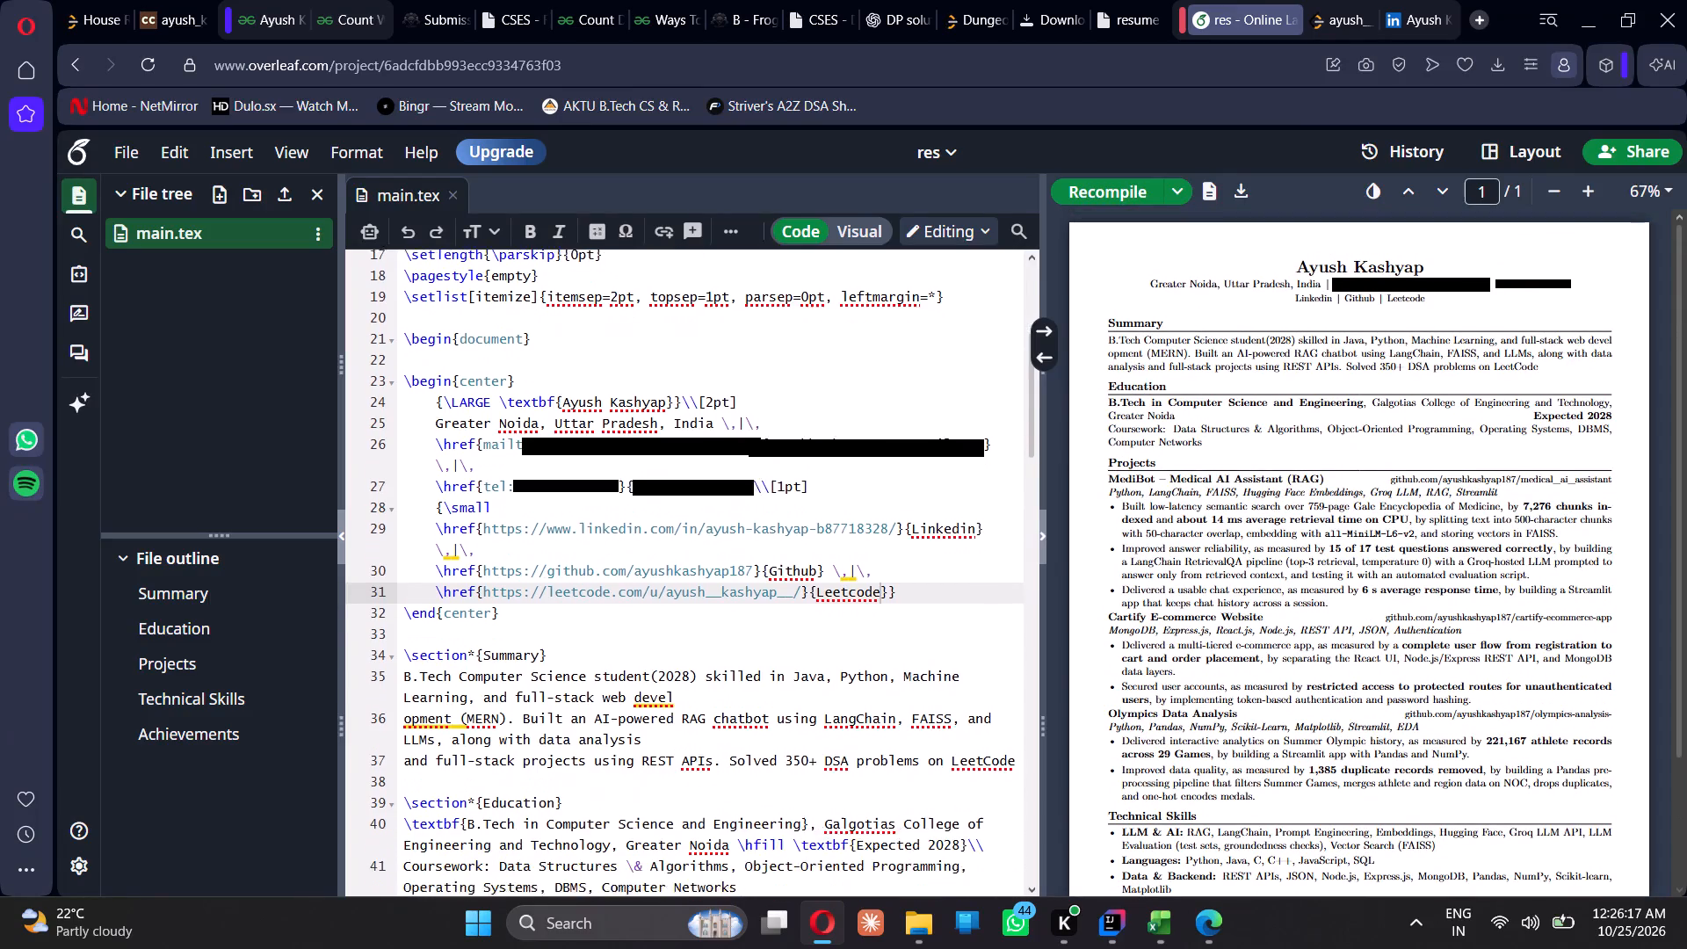
# Cut the Education section together with the Projects heading line from below the Summary in main.tex.
pyautogui.scroll(-3, 704, 541)
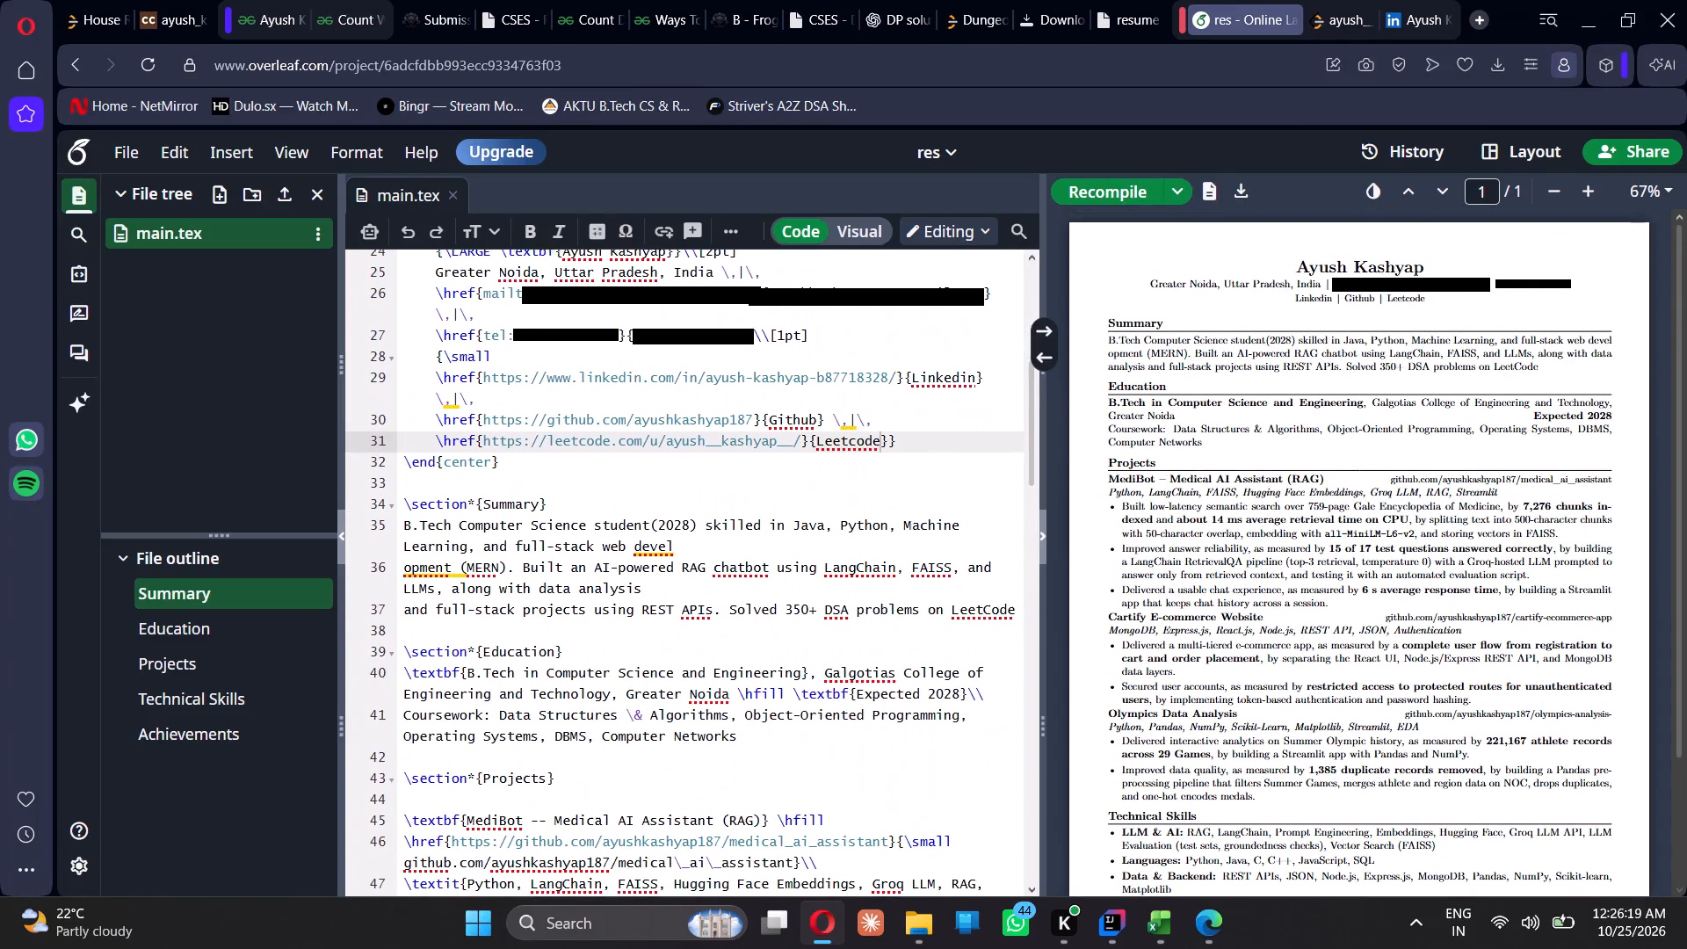
pyautogui.scroll(-1, 704, 541)
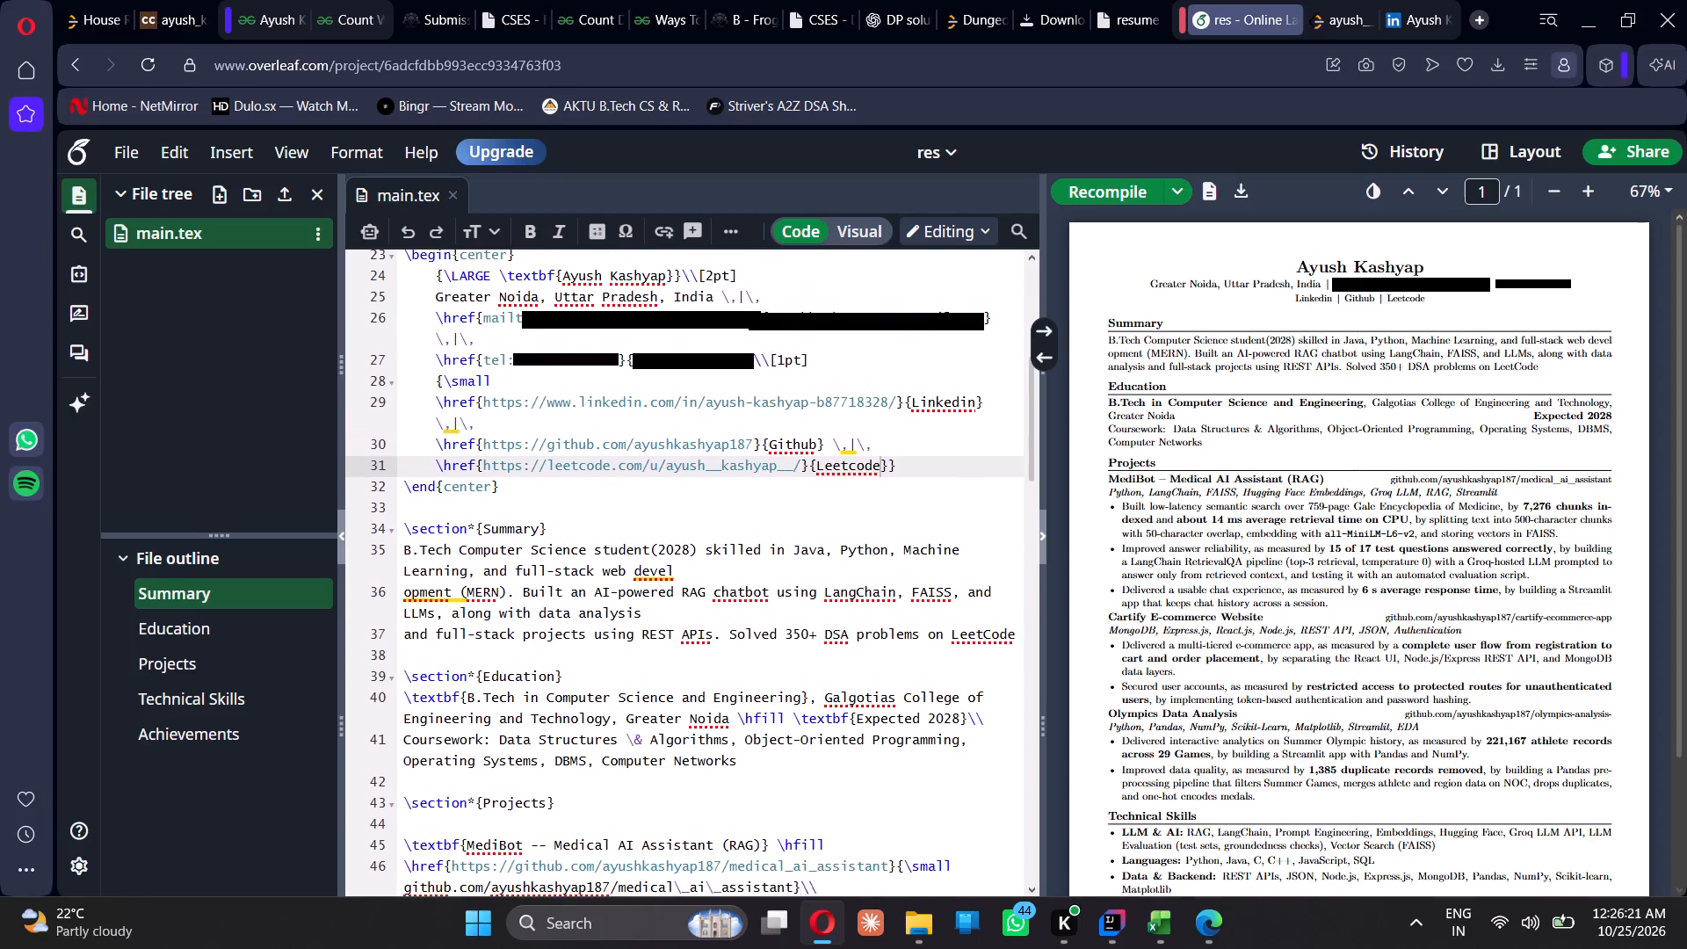
pyautogui.scroll(-3, 704, 541)
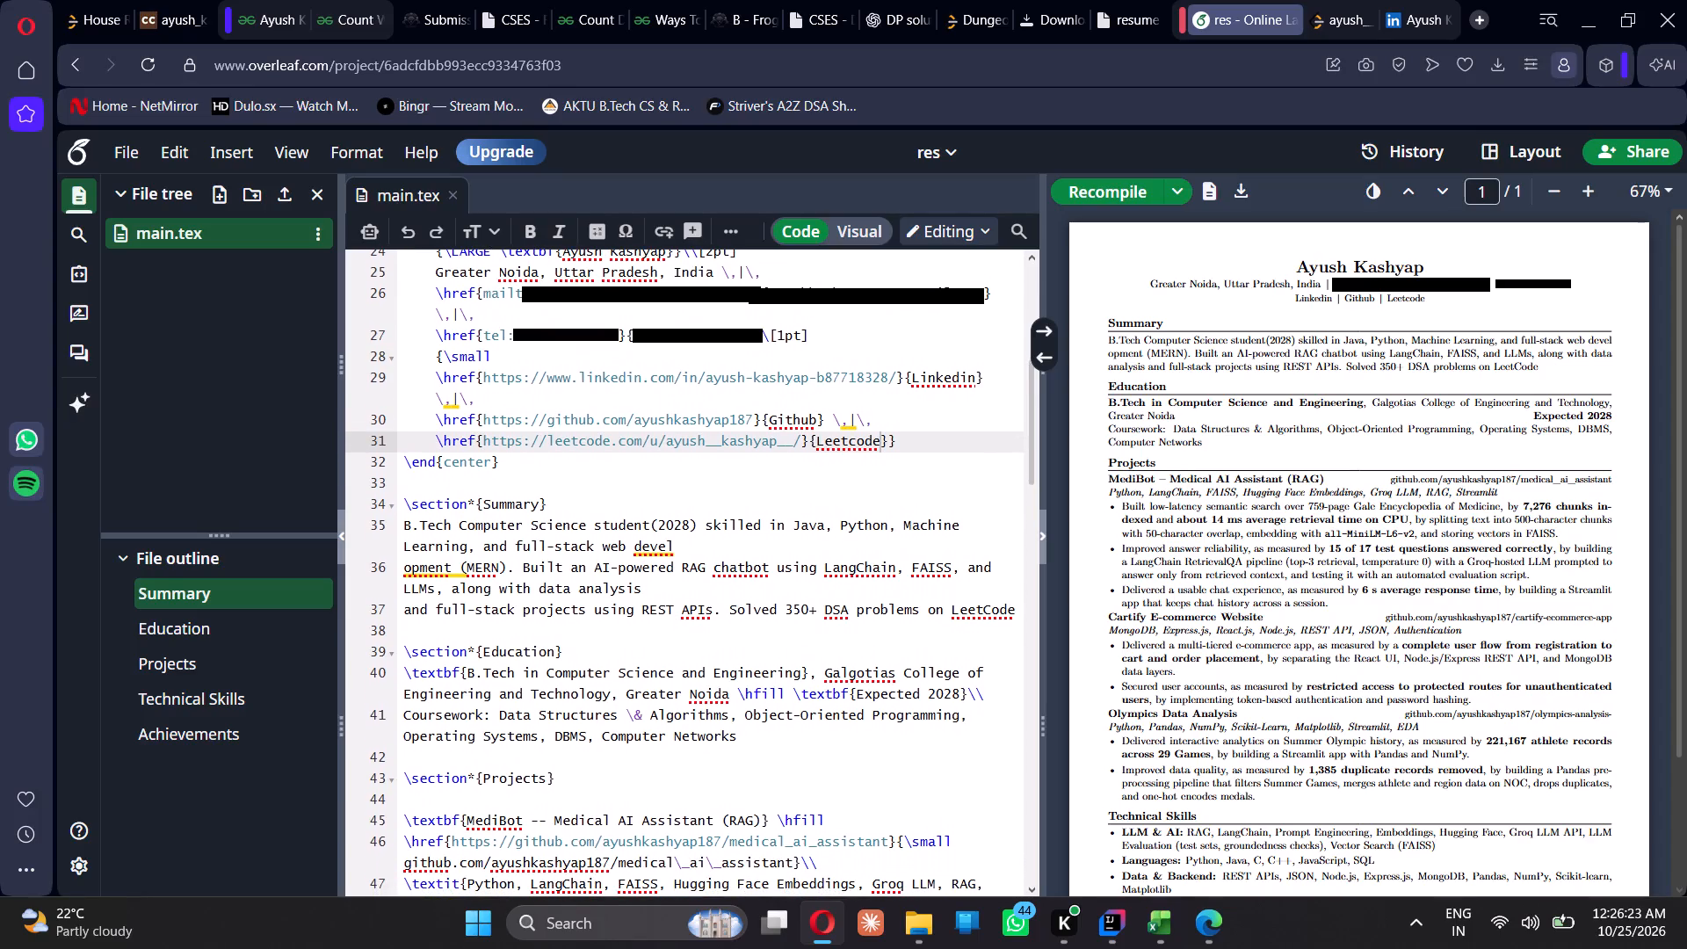
pyautogui.scroll(-1, 704, 541)
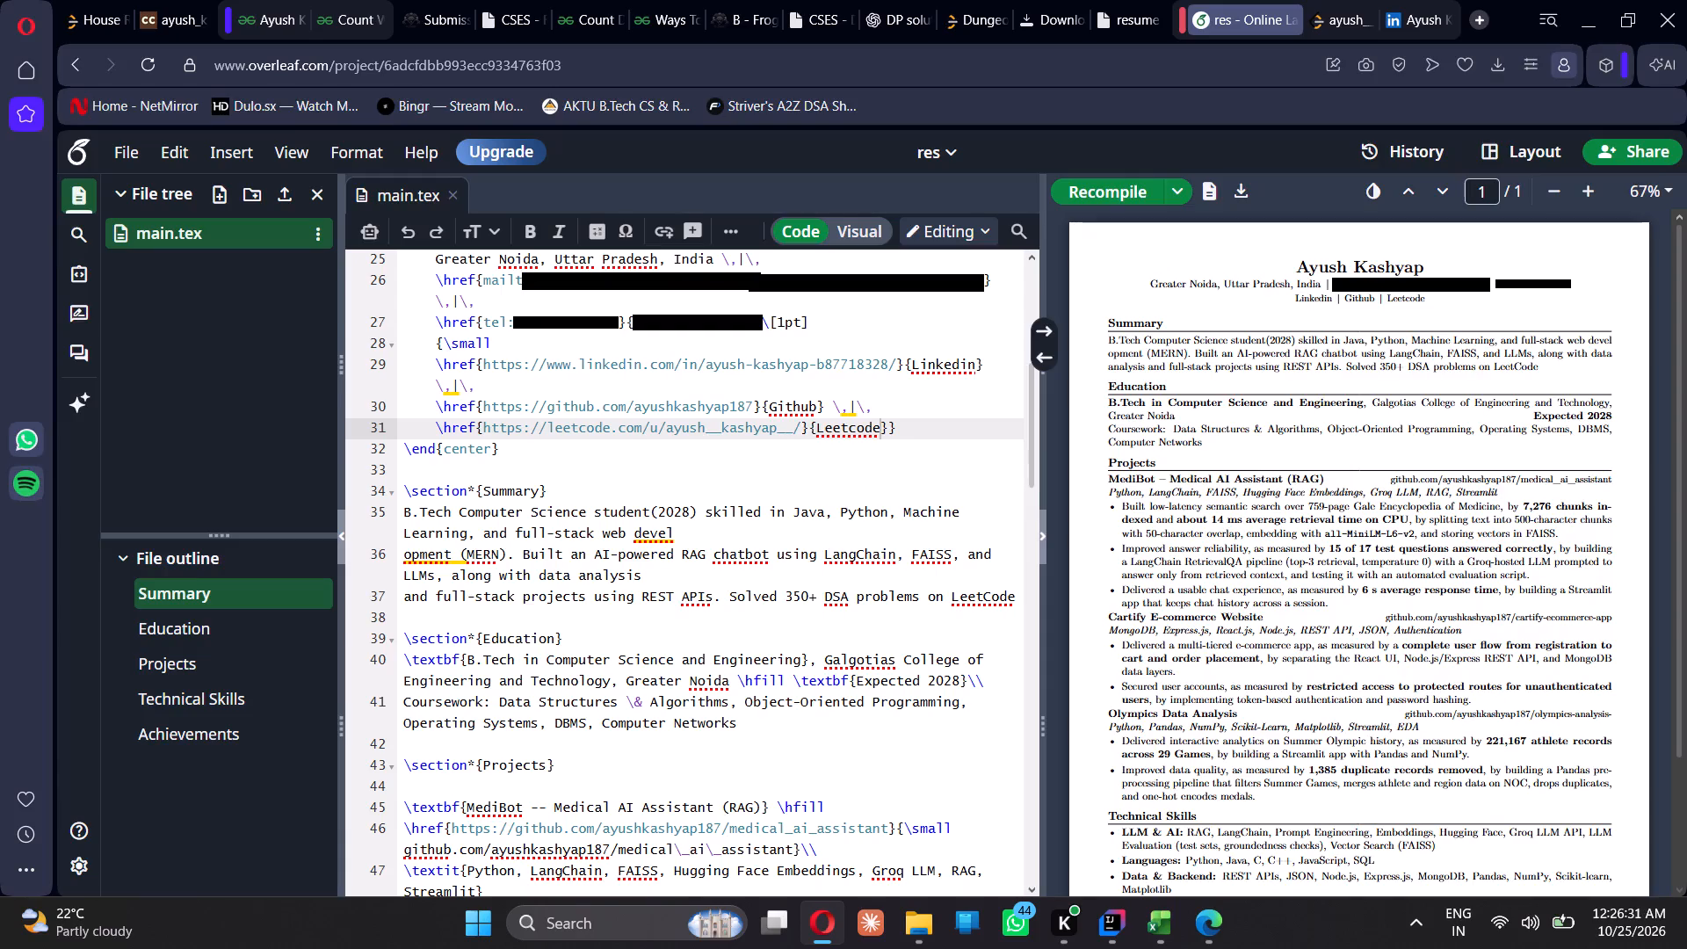
pyautogui.scroll(-1, 515, 629)
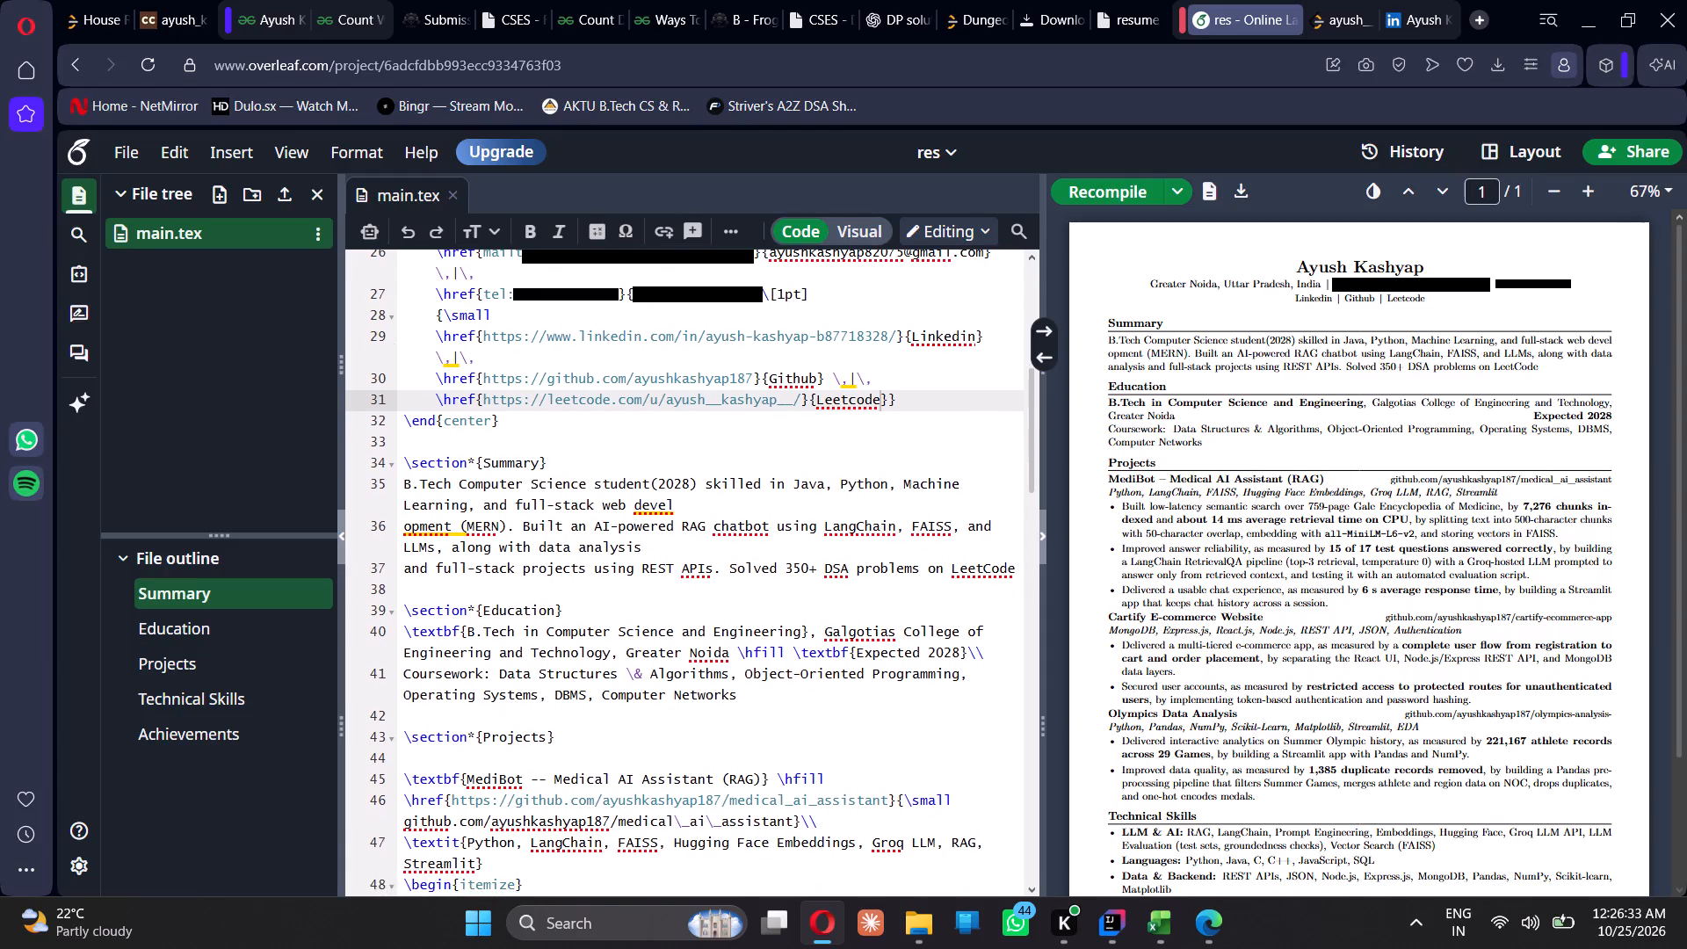
pyautogui.moveTo(411, 596); pyautogui.dragTo(501, 663)
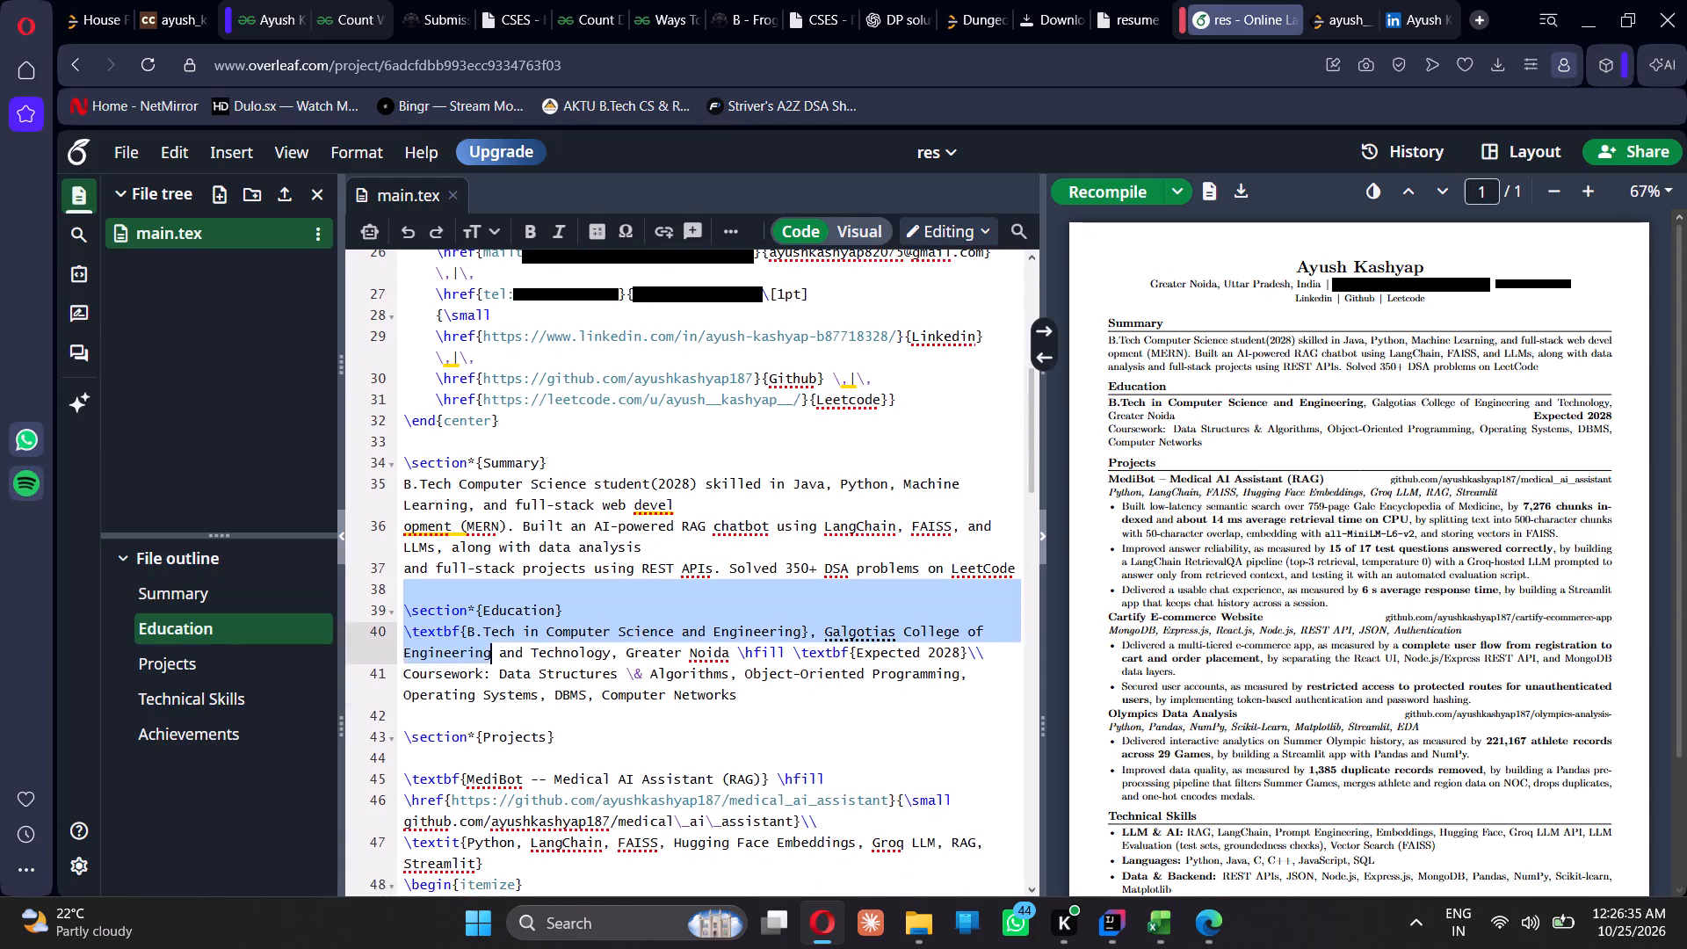
pyautogui.moveTo(501, 663); pyautogui.dragTo(571, 734)
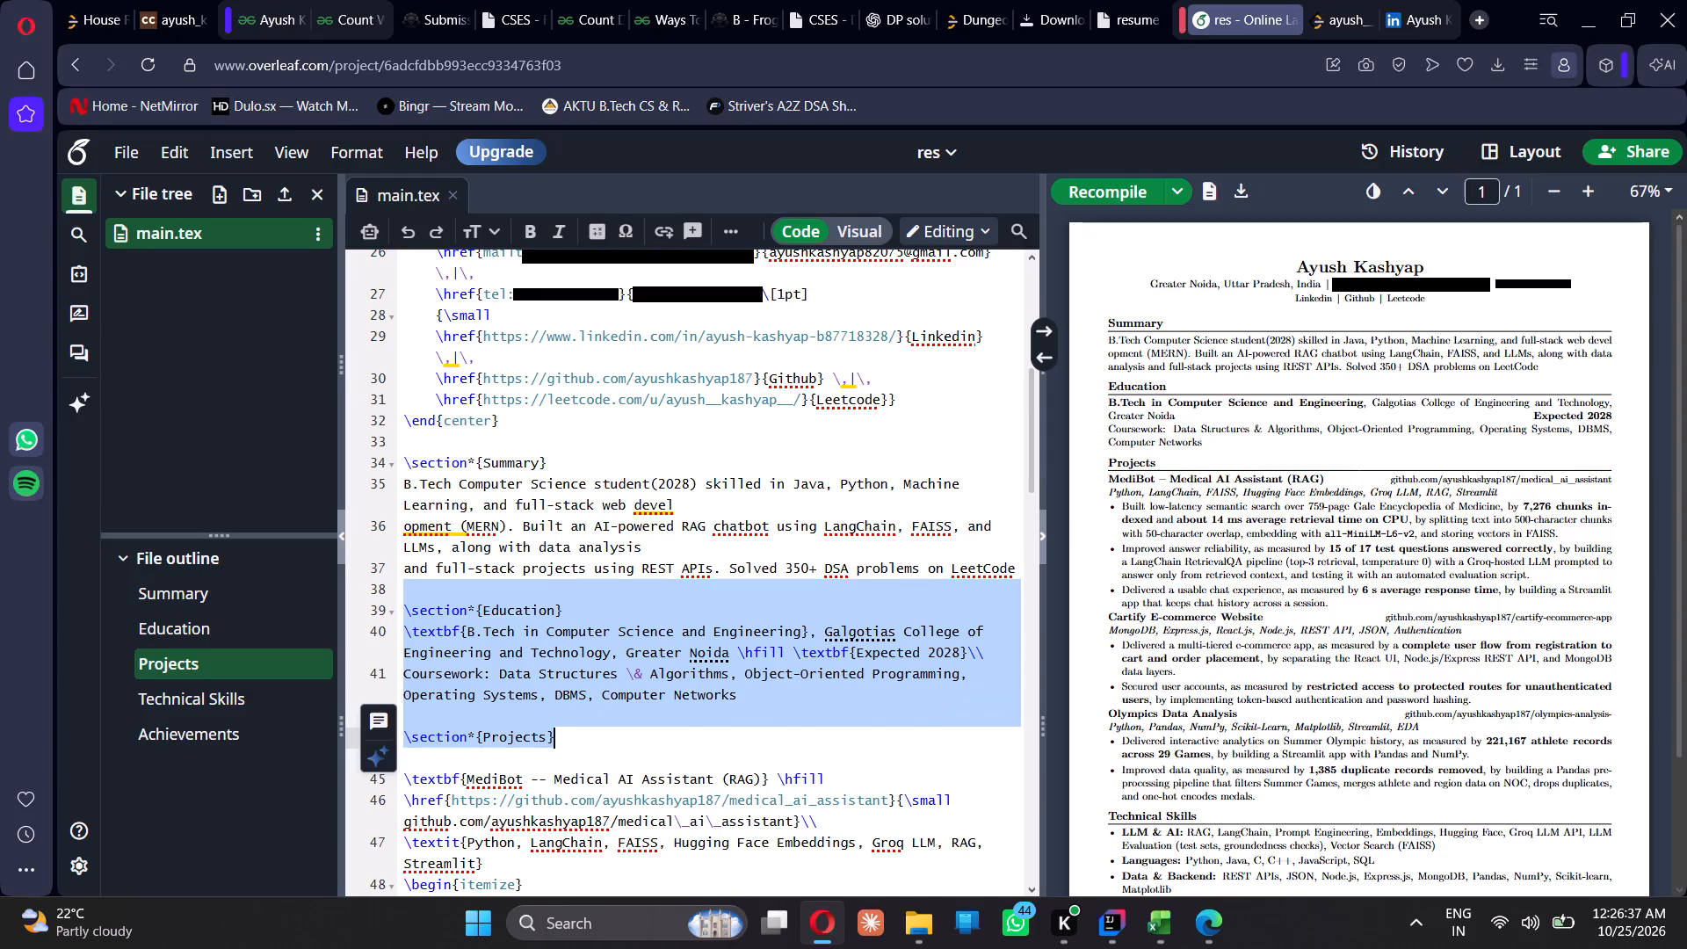
pyautogui.hotkey('ctrl', 'x')
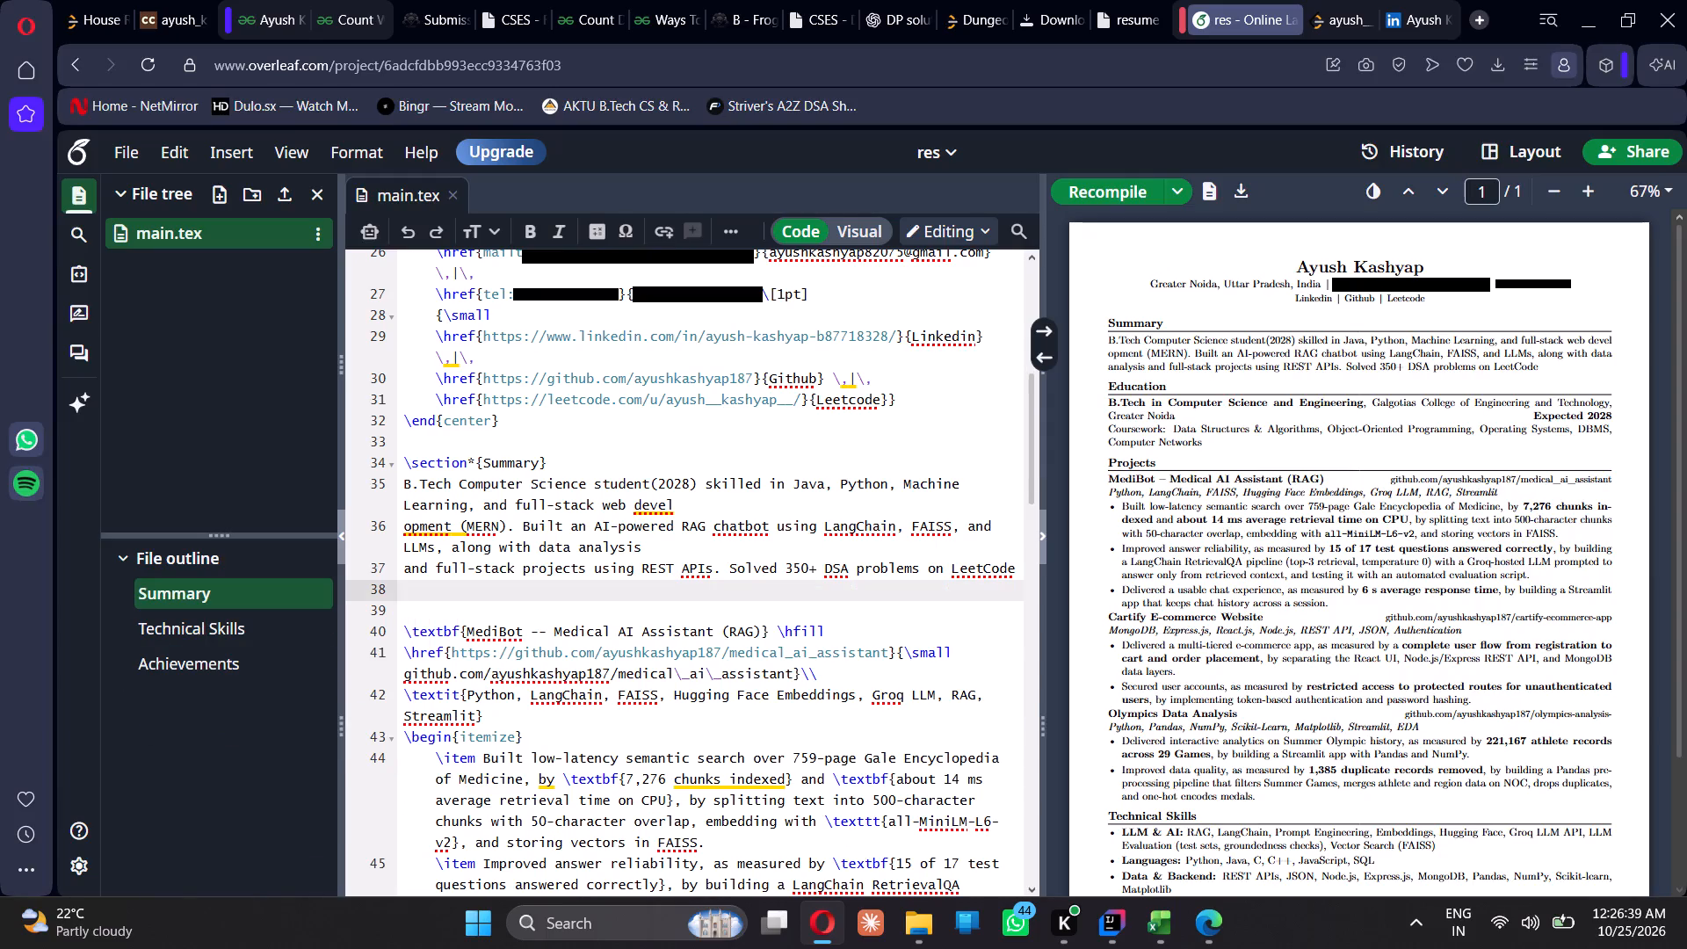
# Paste the cut Education block and Projects heading on new lines after the Technical Skills list, before Achievements.
pyautogui.scroll(-5, 571, 734)
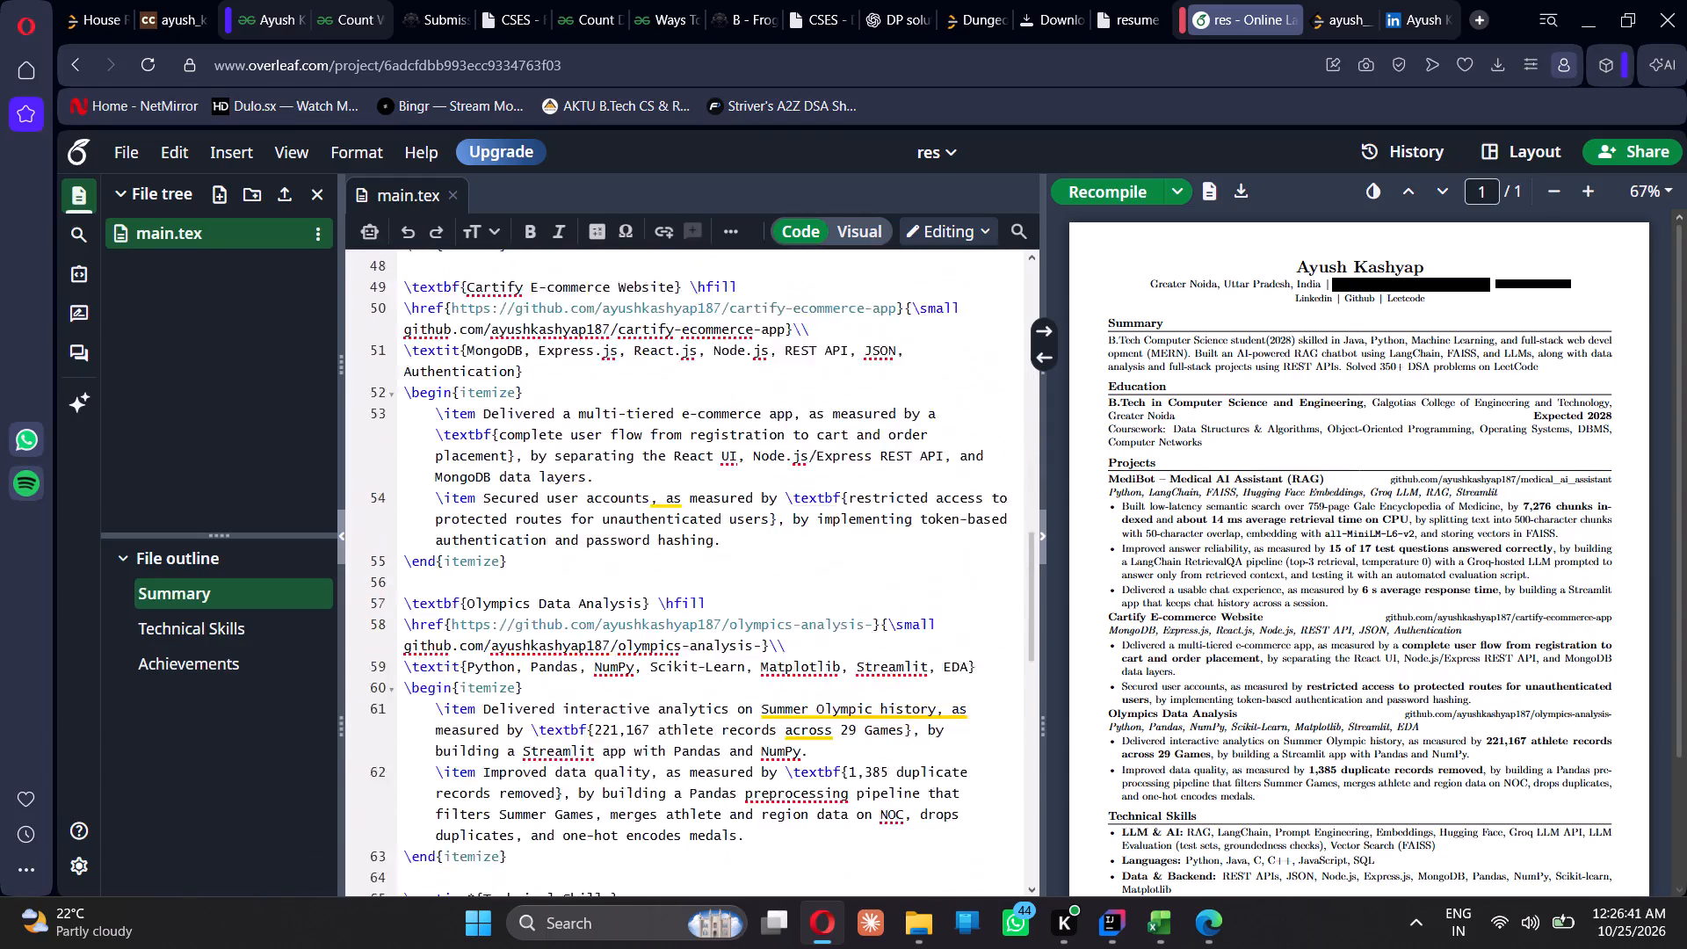
pyautogui.scroll(-2, 571, 734)
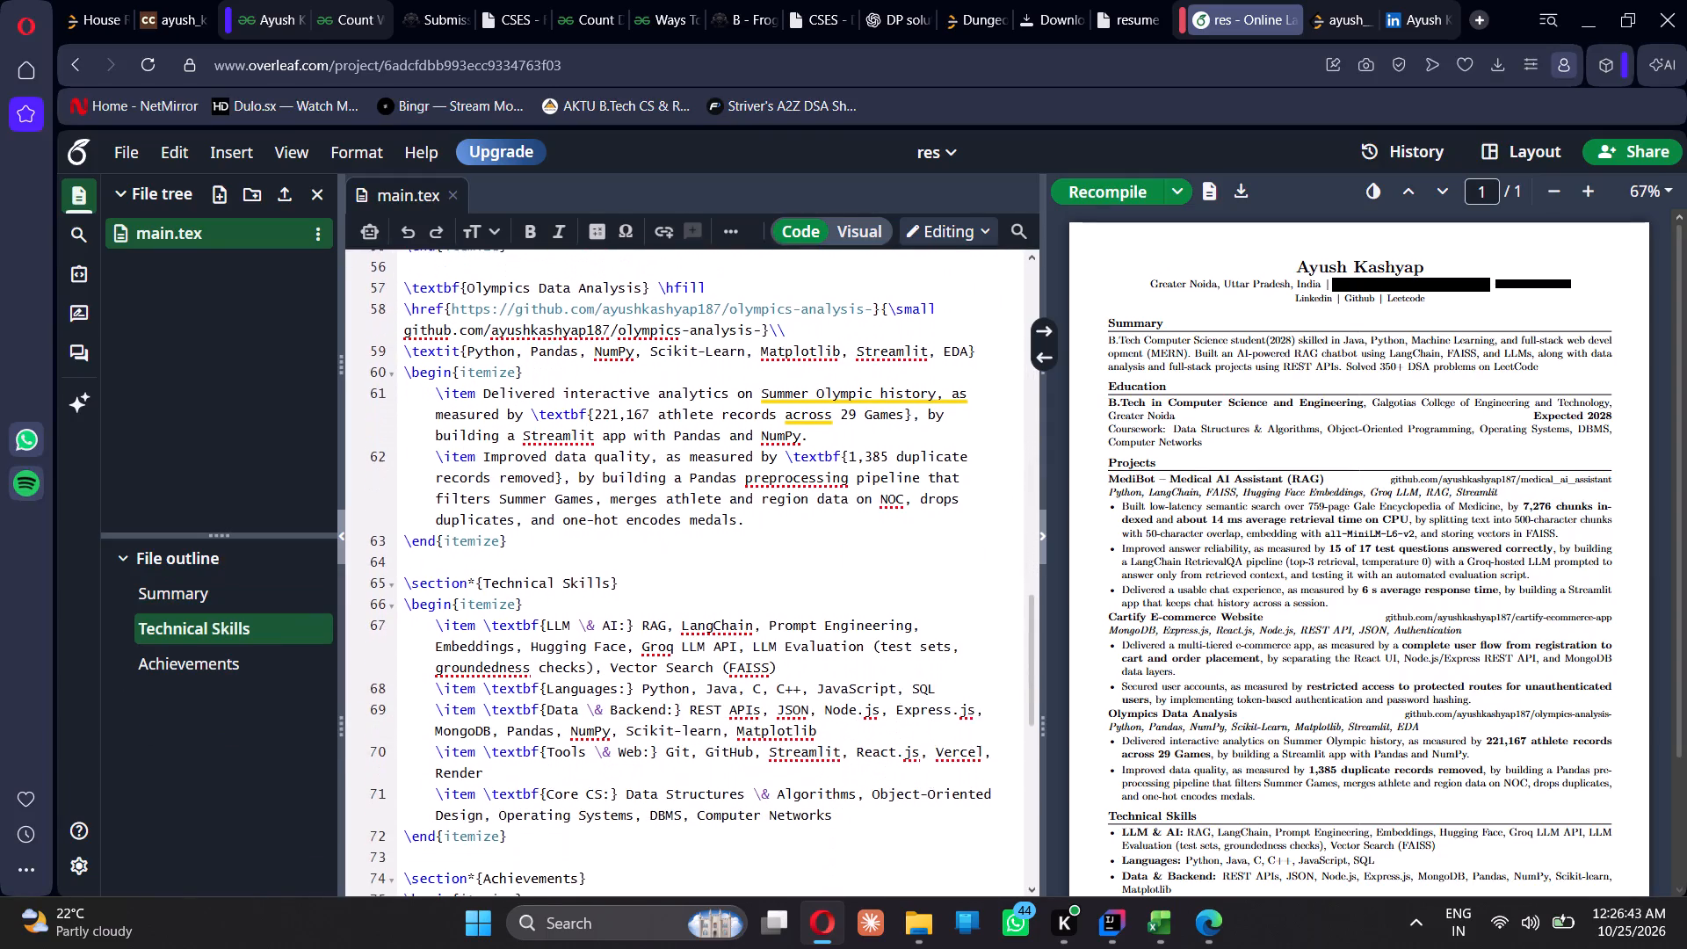
pyautogui.scroll(-4, 571, 734)
pyautogui.scroll(-1, 1206, 635)
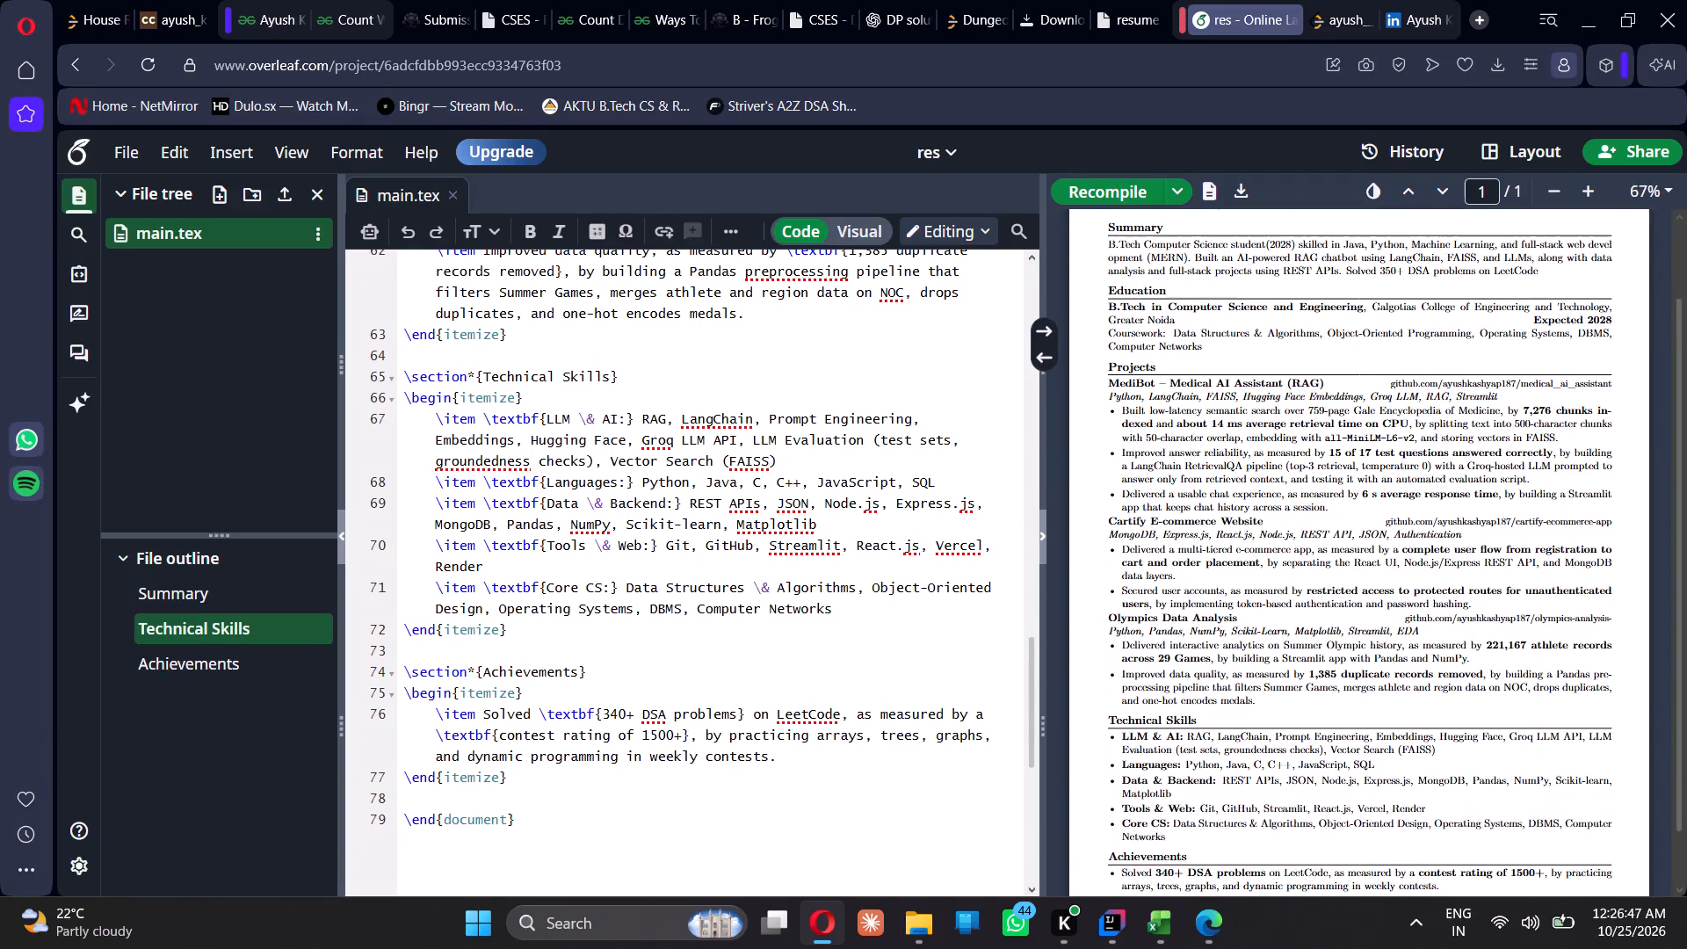
pyautogui.scroll(-1, 1206, 635)
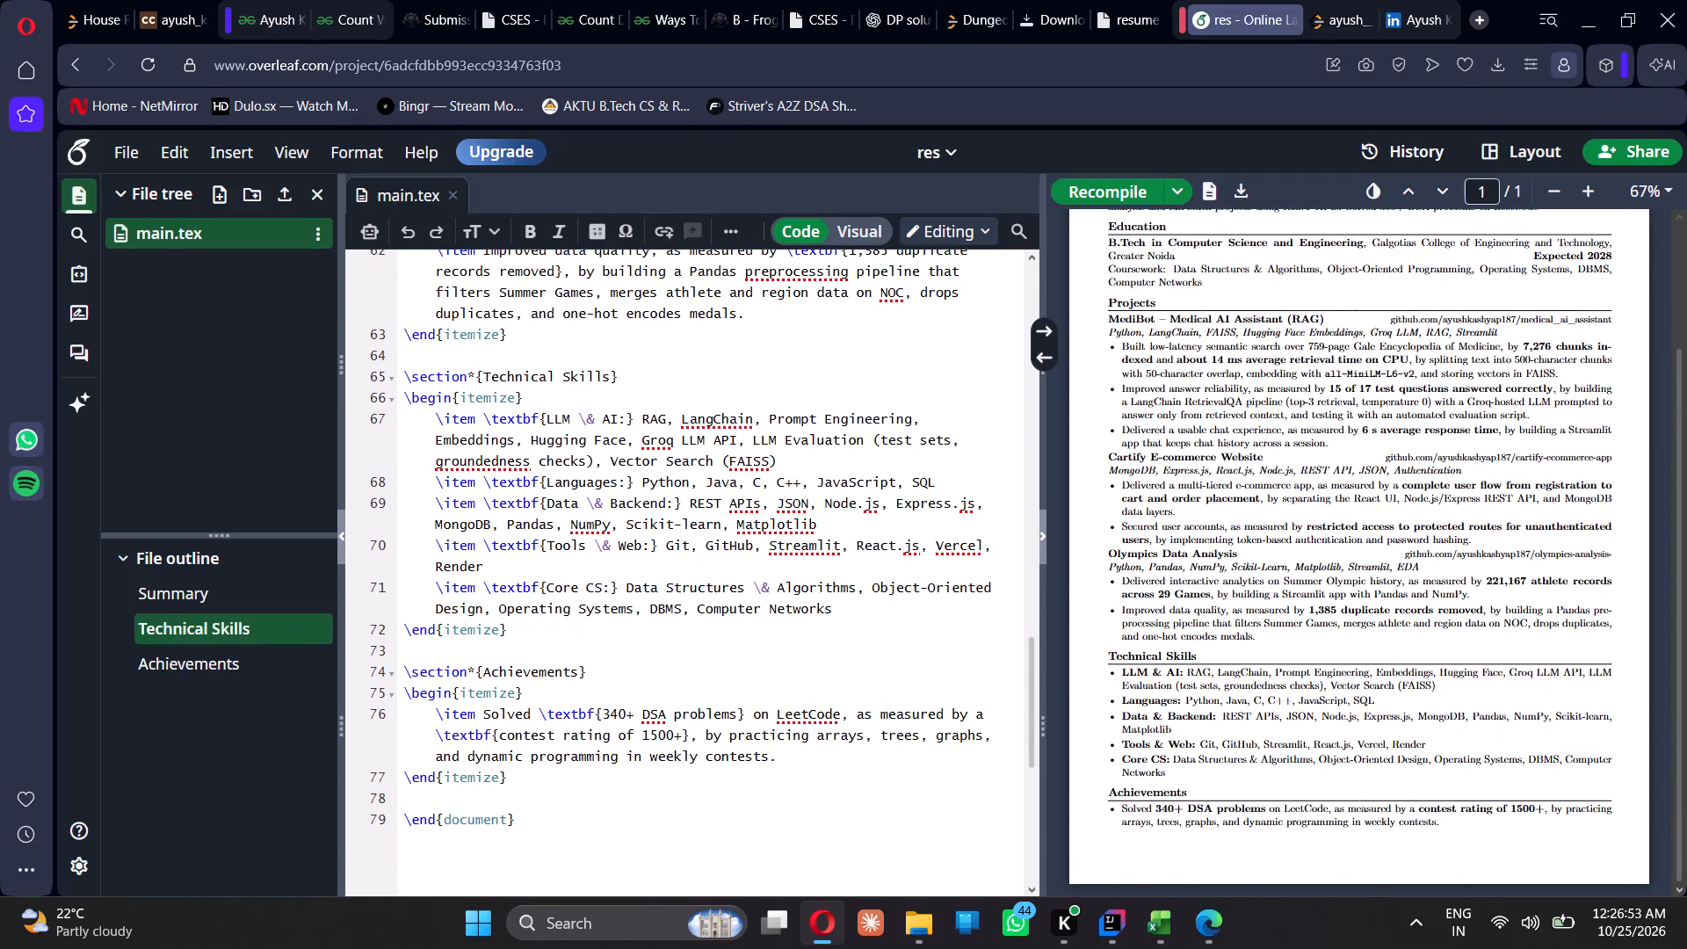
pyautogui.scroll(2, 623, 672)
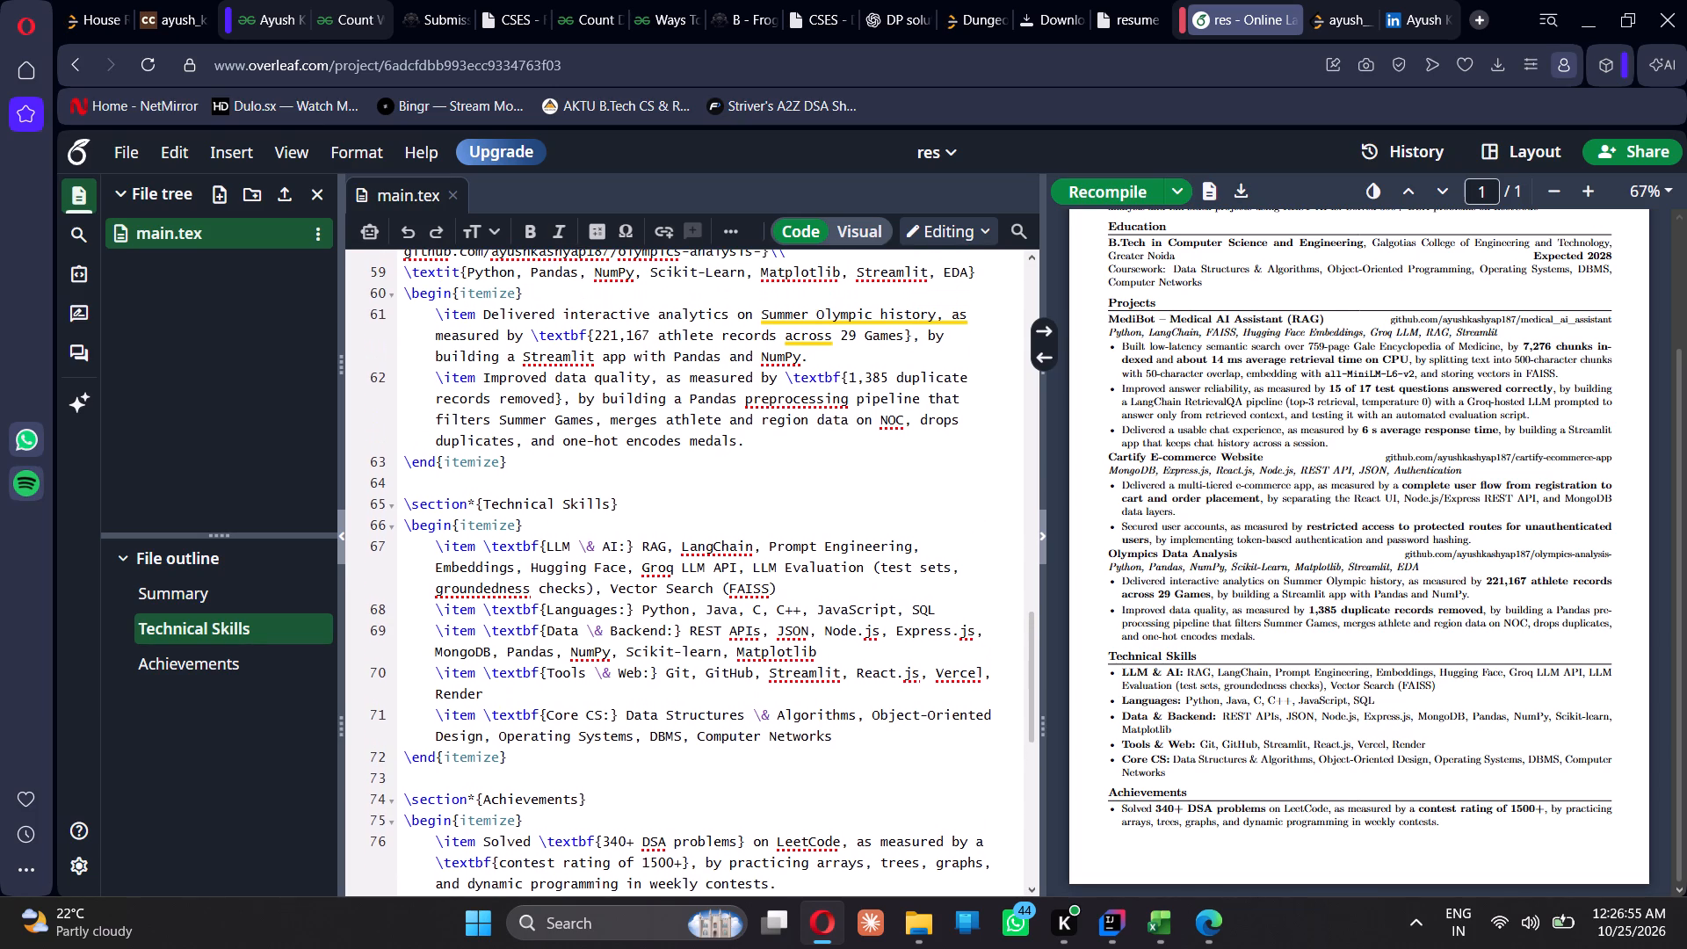
pyautogui.scroll(-1, 560, 512)
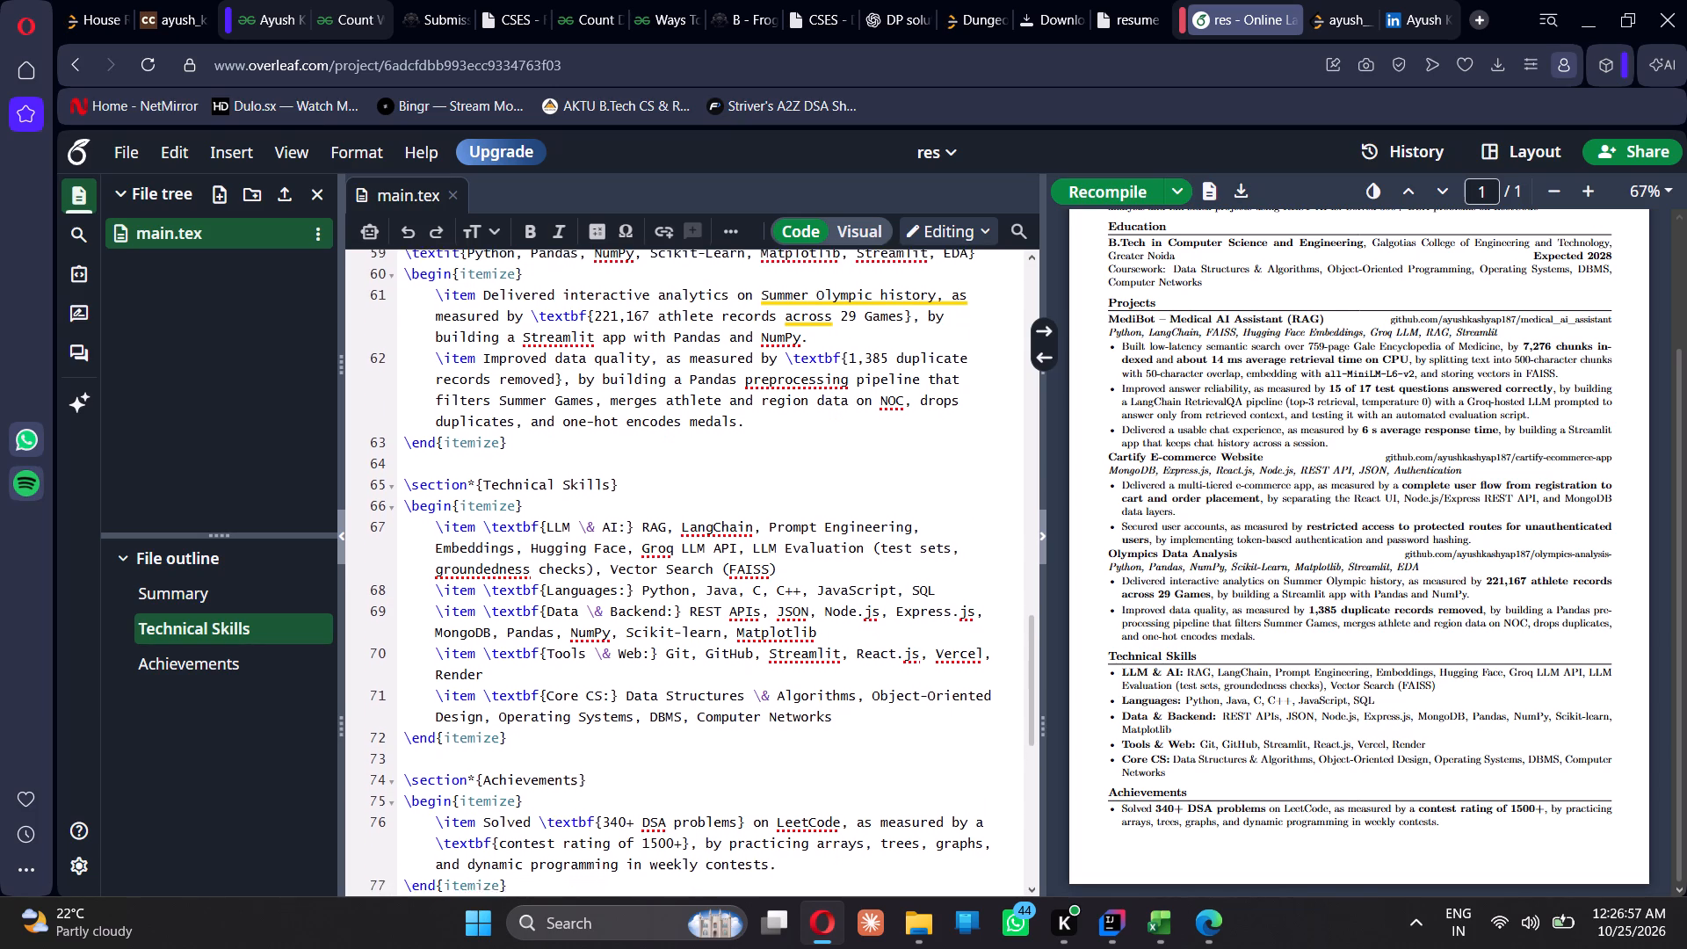
pyautogui.scroll(-1, 560, 512)
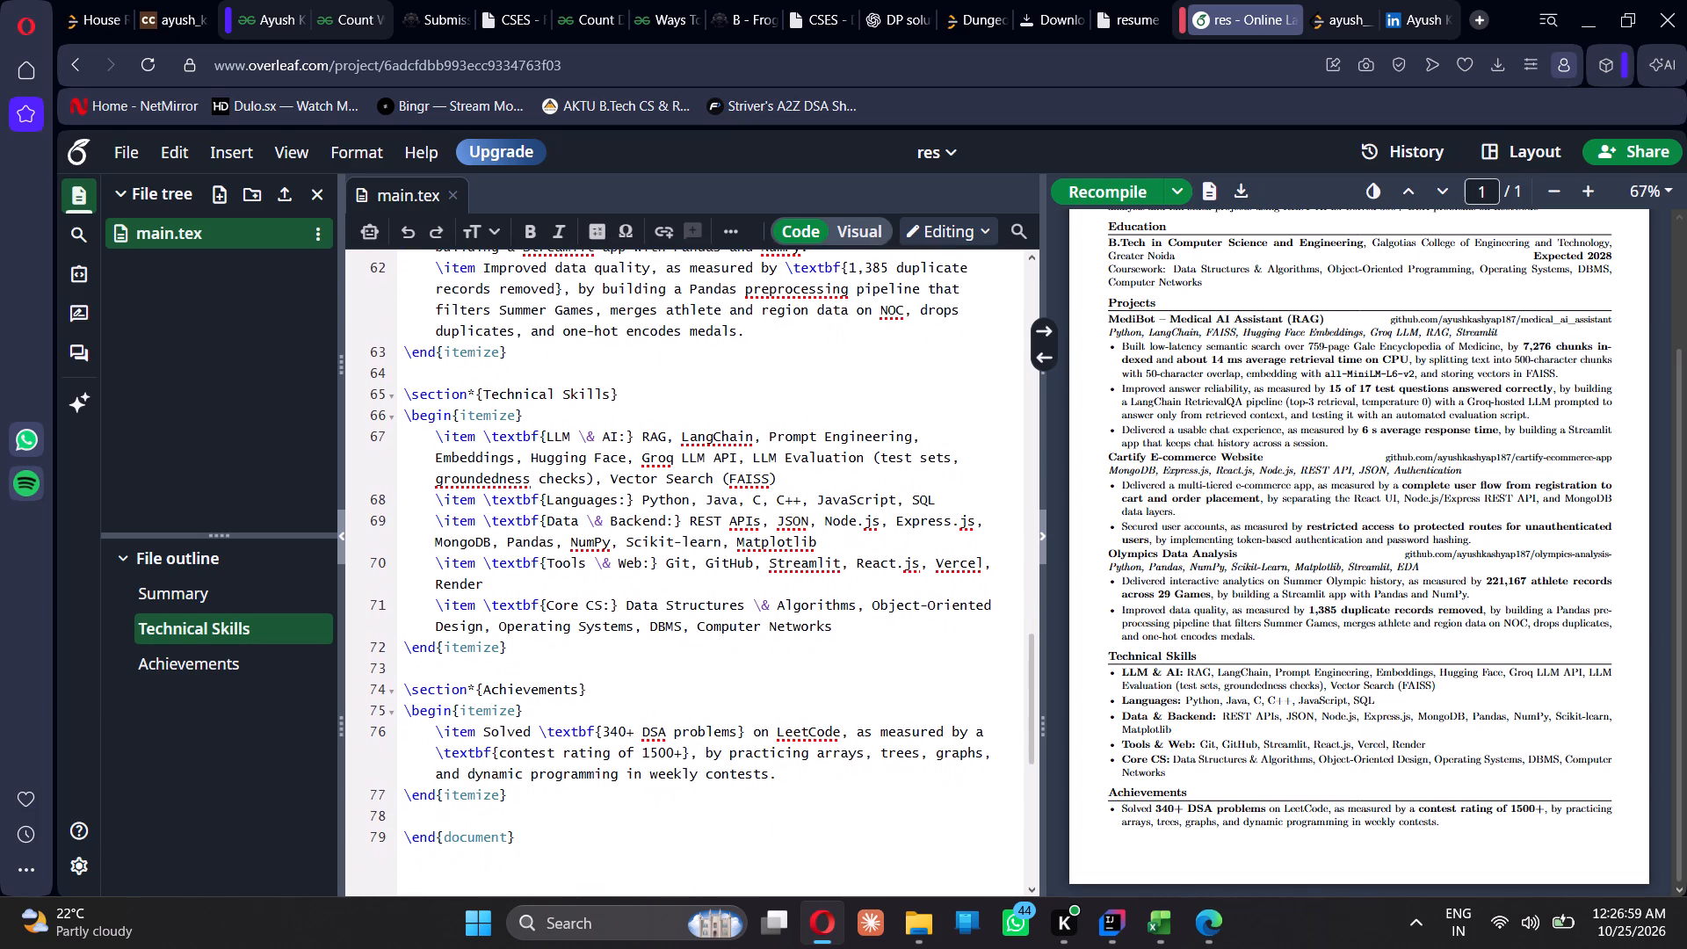
pyautogui.scroll(-1, 561, 641)
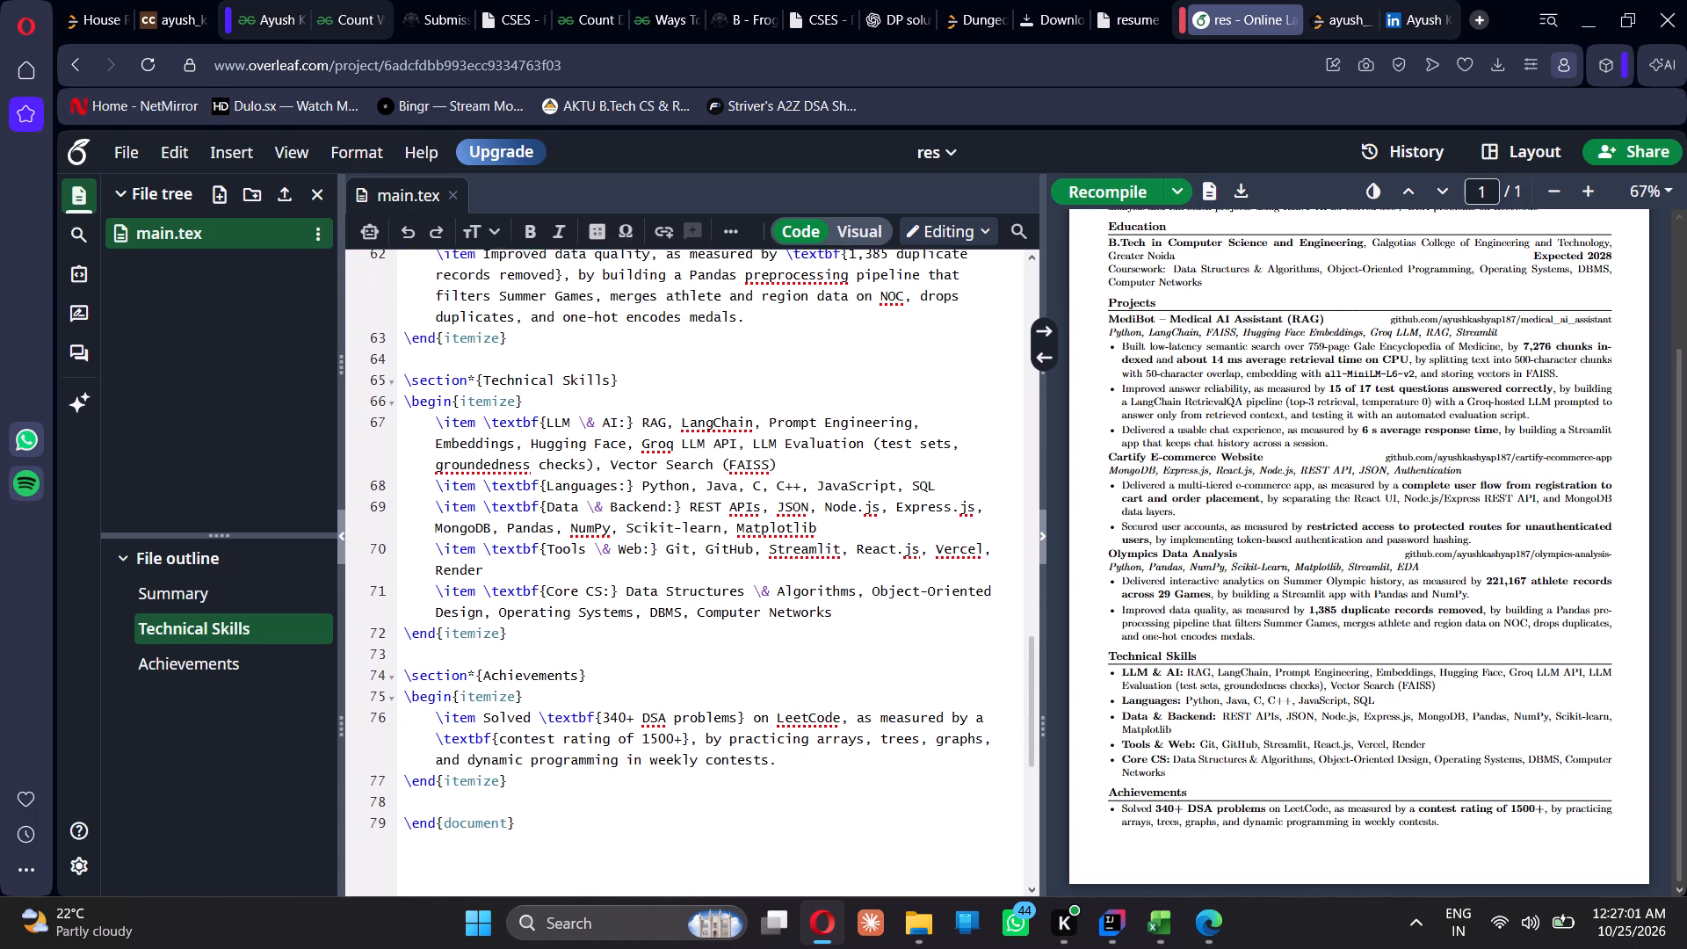
pyautogui.scroll(-1, 561, 641)
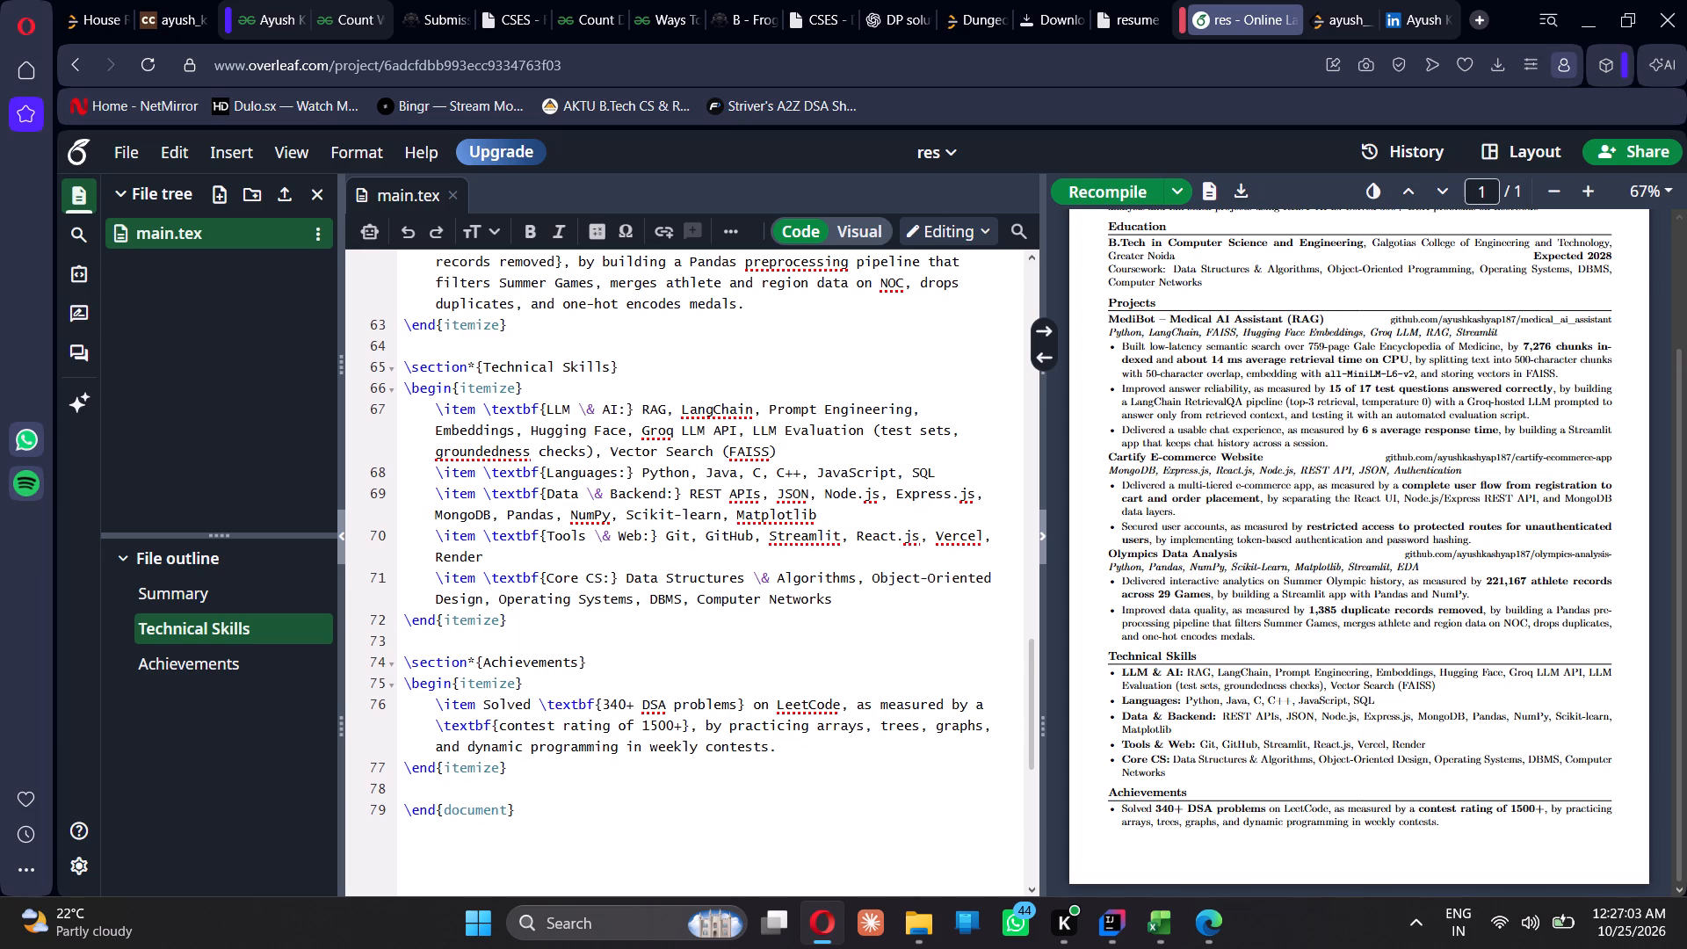
pyautogui.click(561, 624)
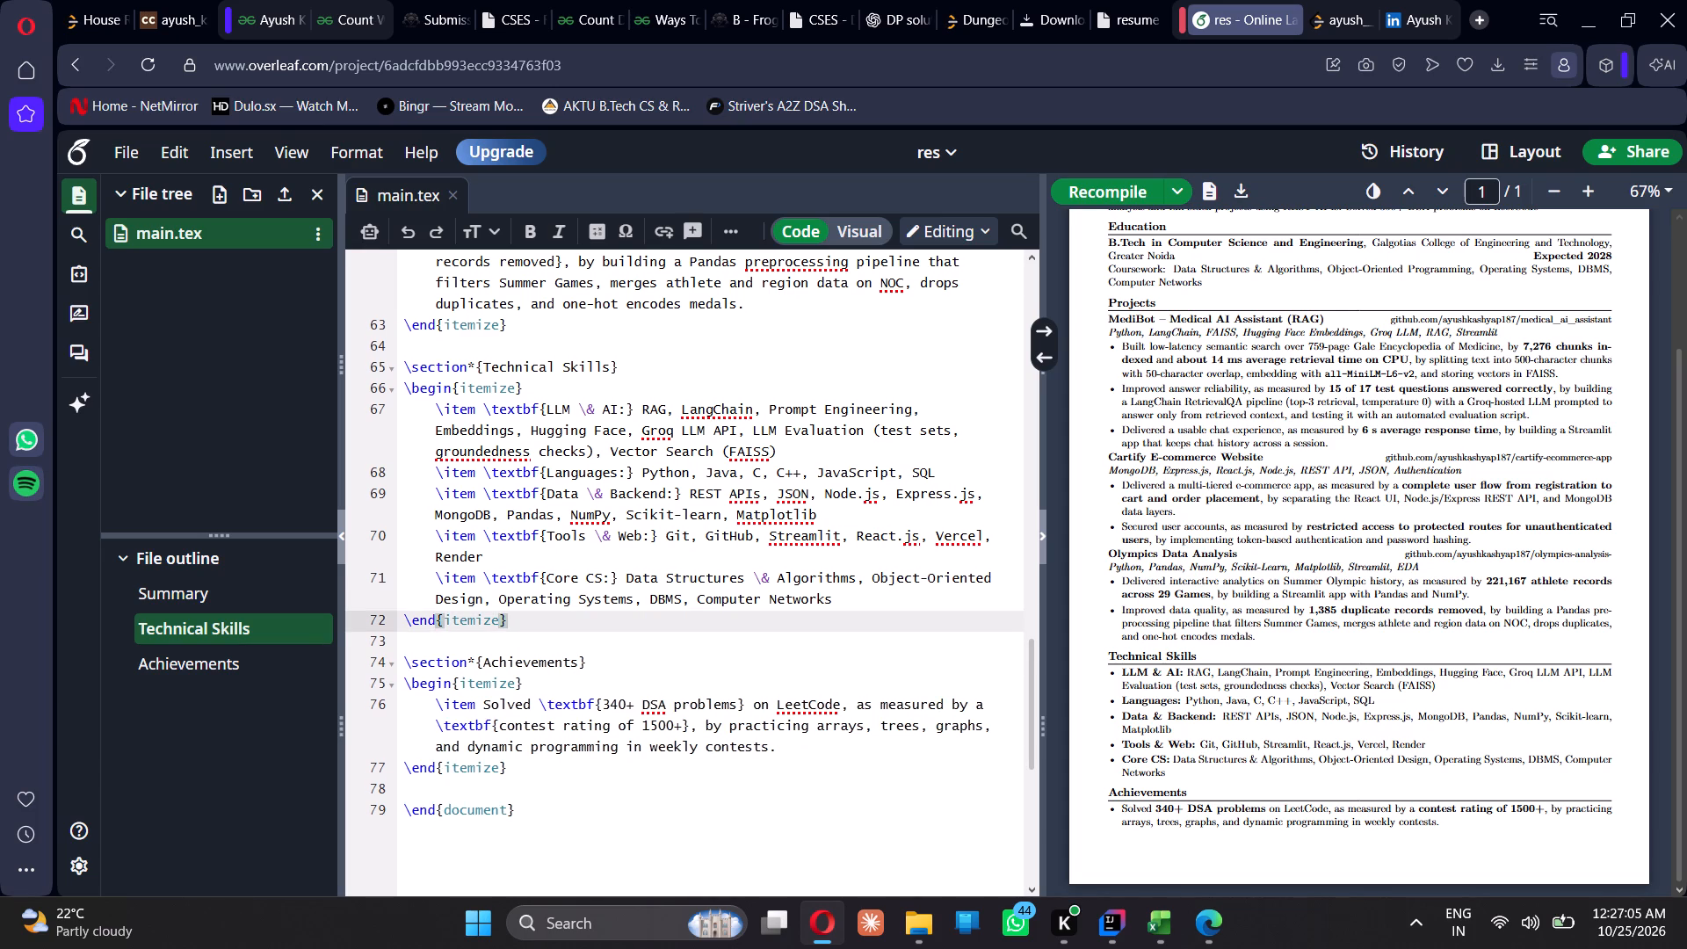
pyautogui.press('Return')
pyautogui.press('Return')
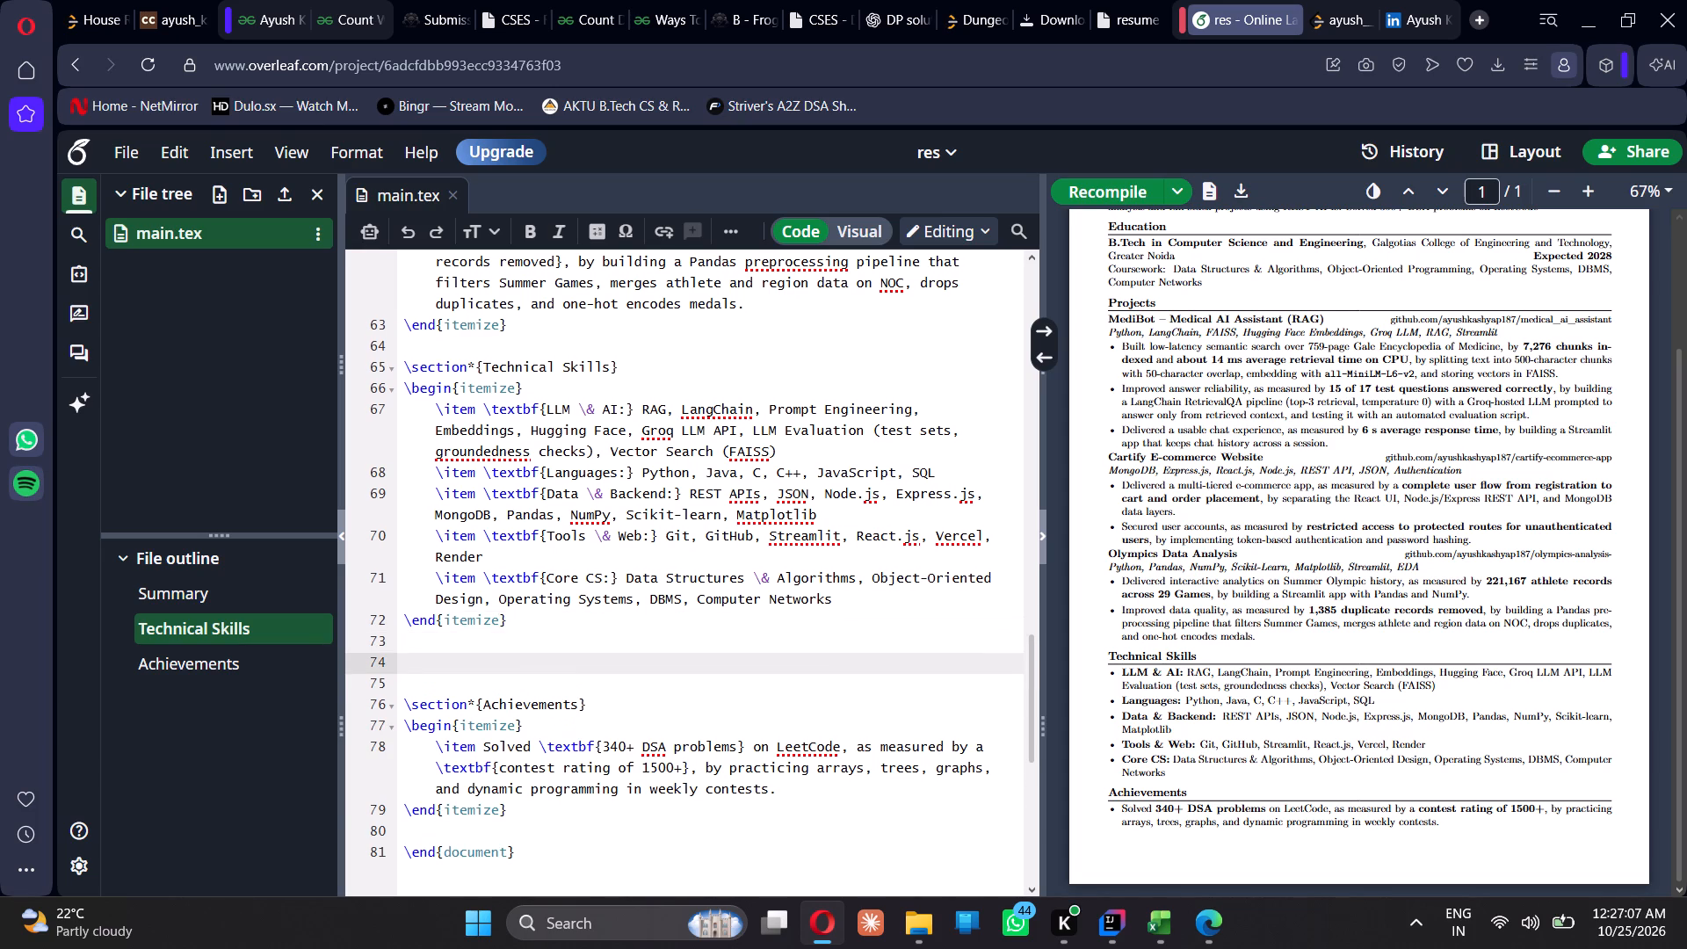
pyautogui.hotkey('ctrl', 'v')
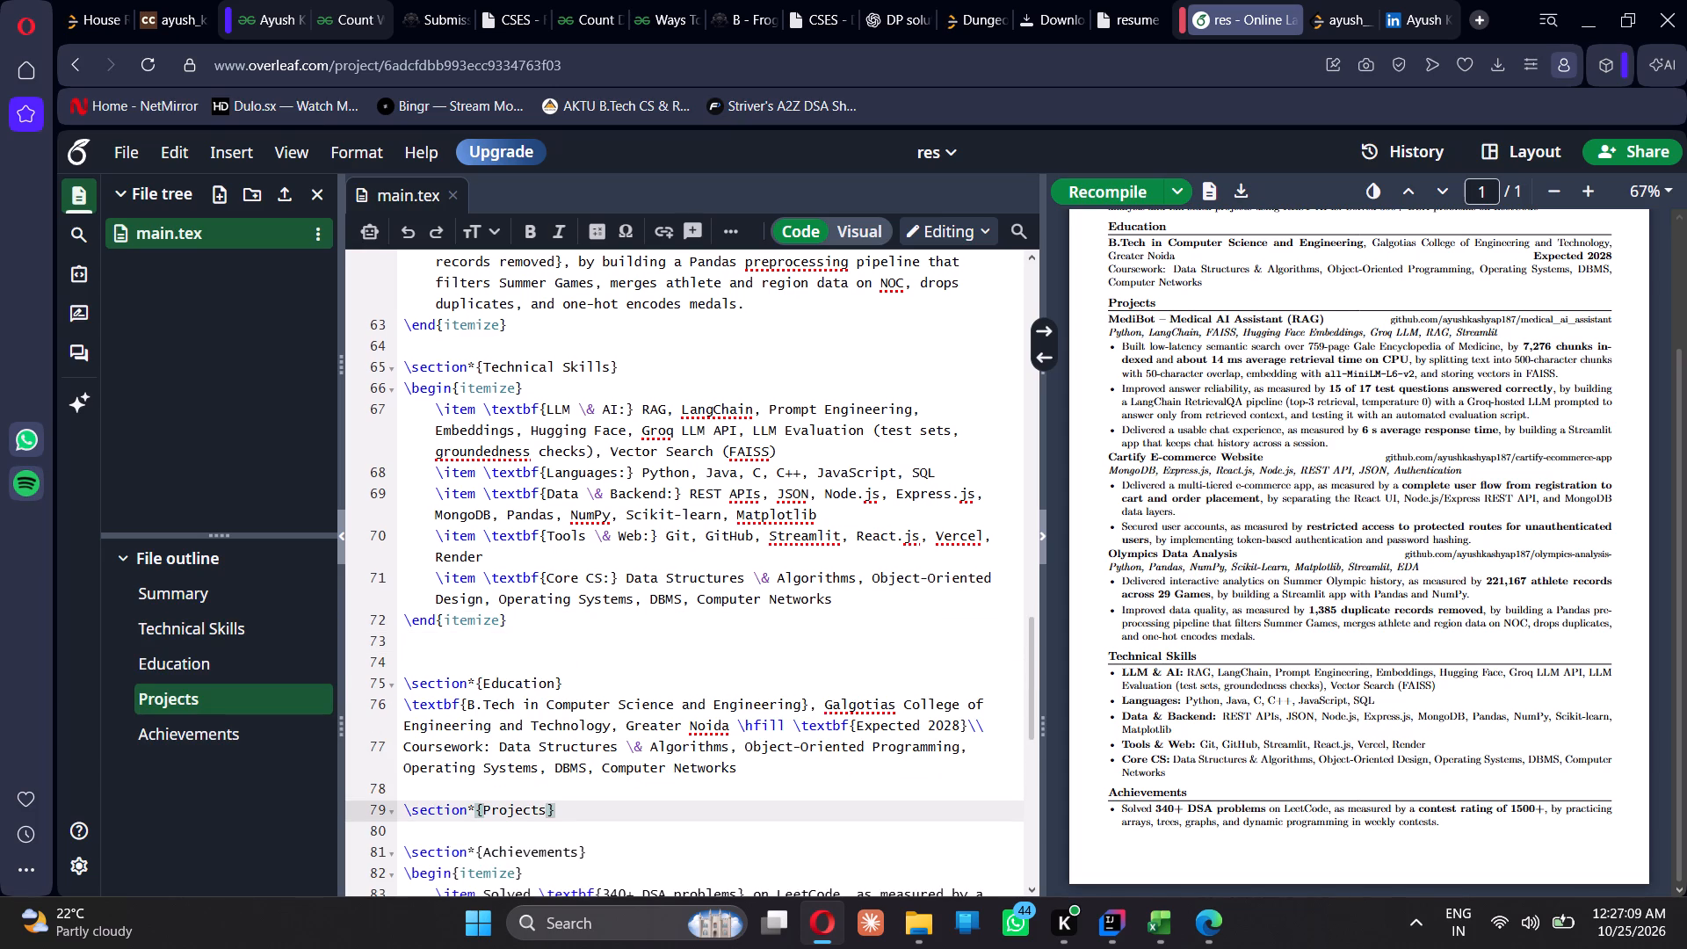
# Recompile the resume and check the new section order in the PDF preview and the source.
pyautogui.click(1109, 199)
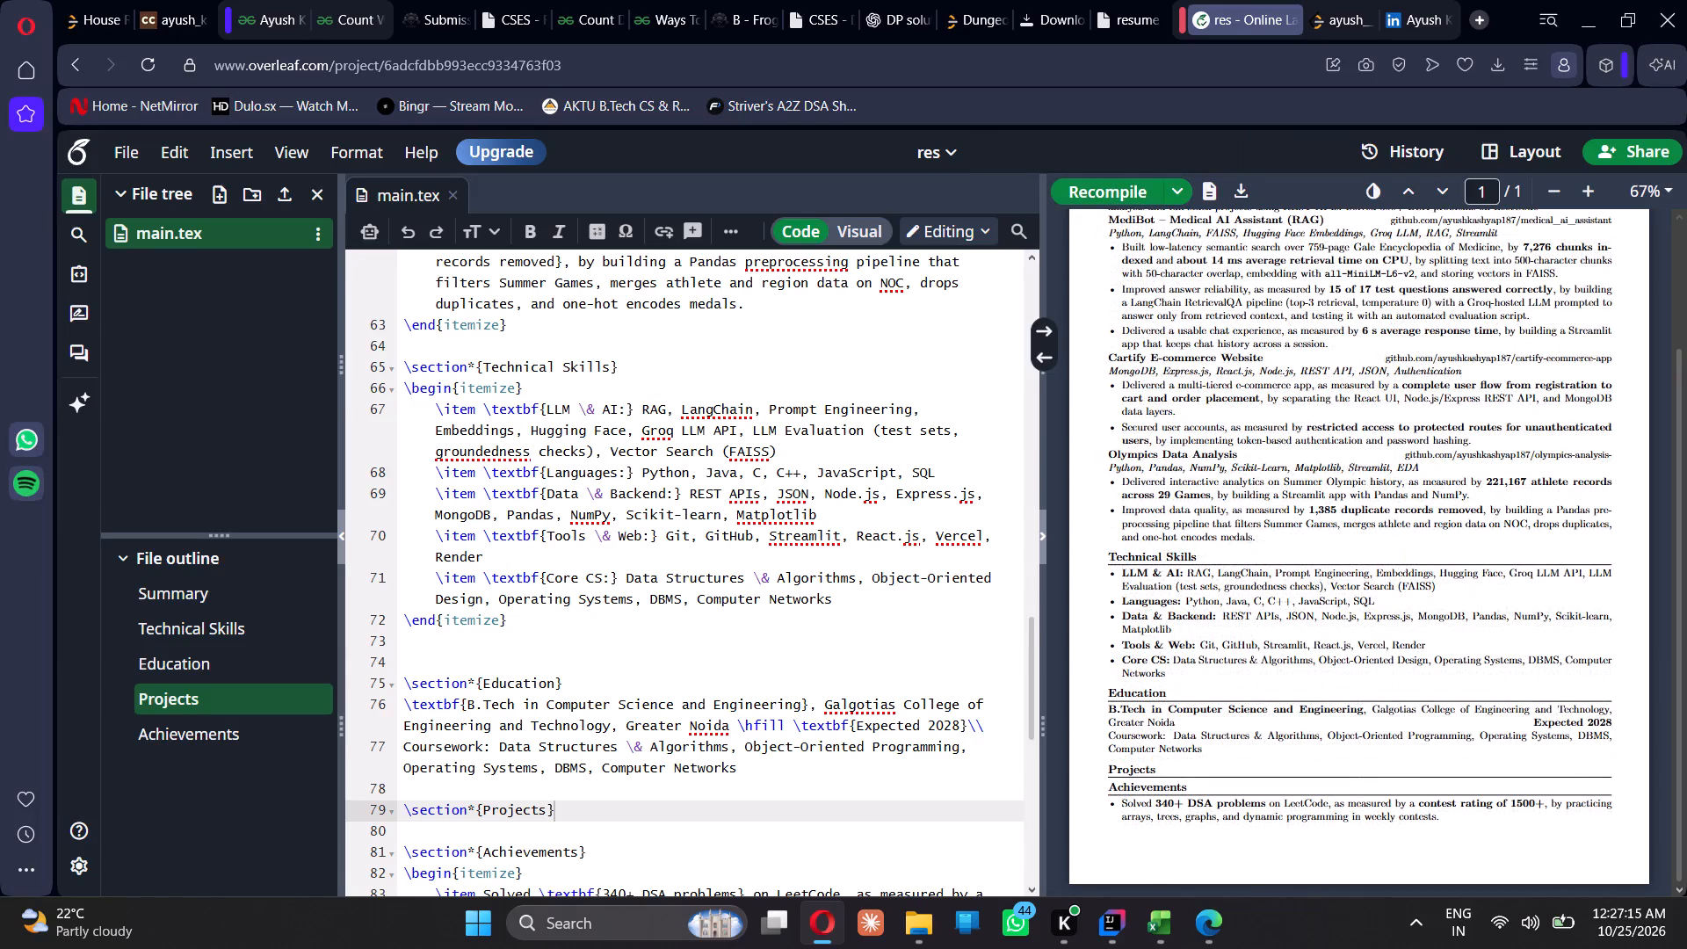
pyautogui.scroll(2, 1265, 554)
pyautogui.scroll(-2, 1265, 554)
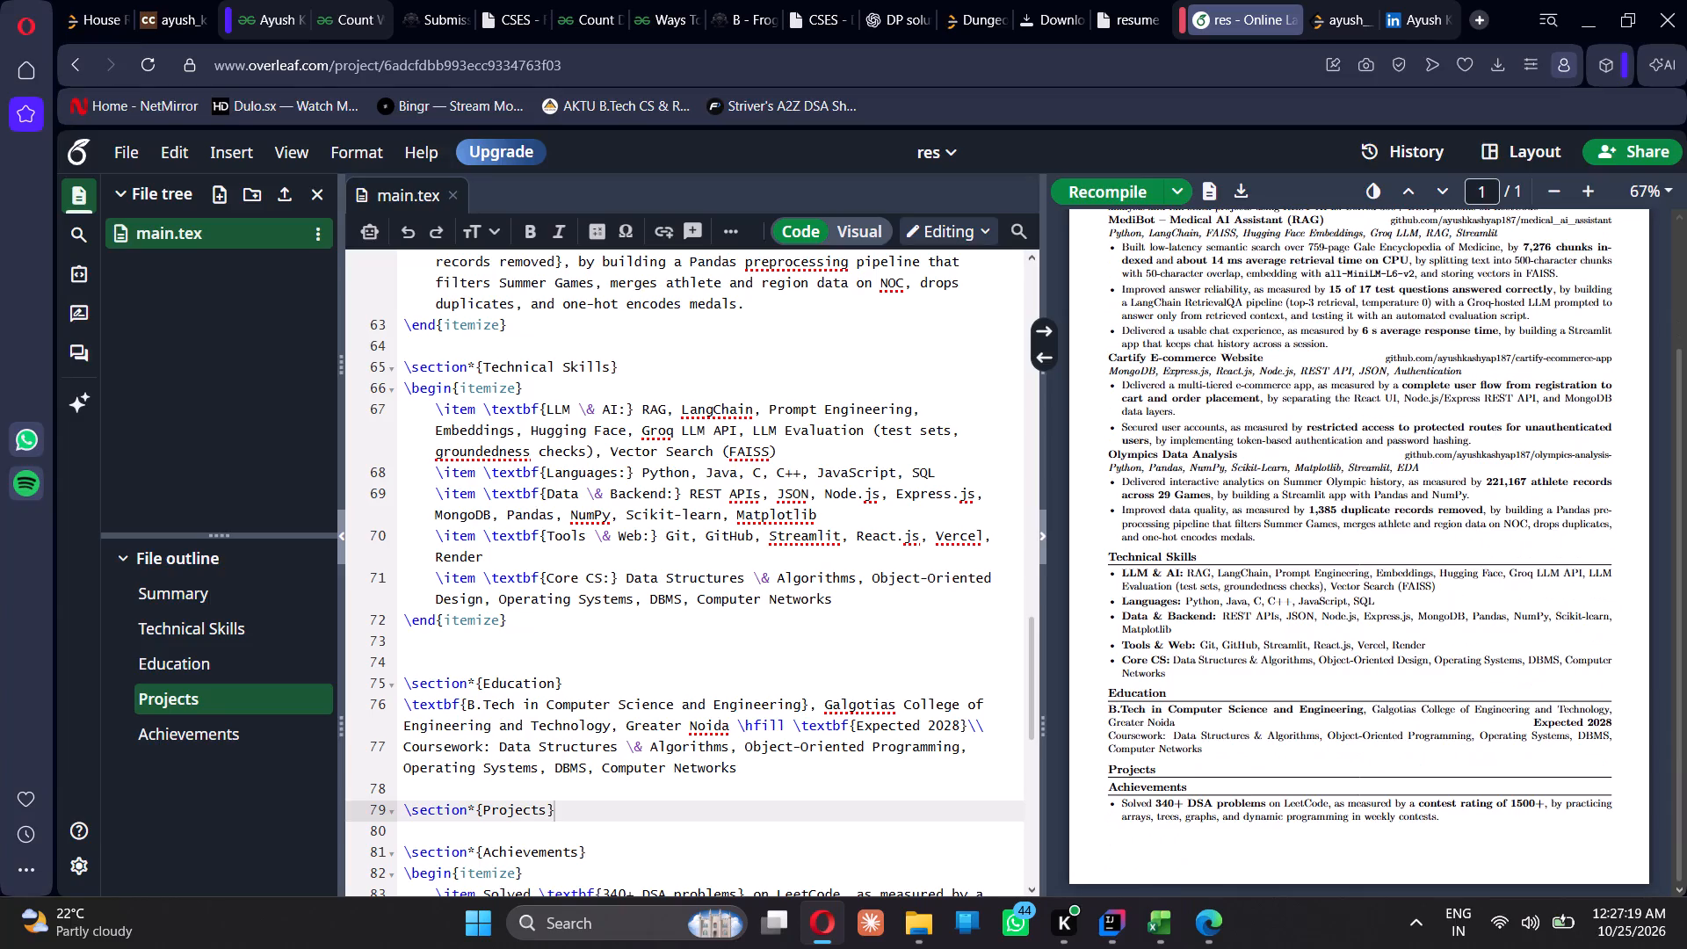
pyautogui.scroll(-1, 854, 731)
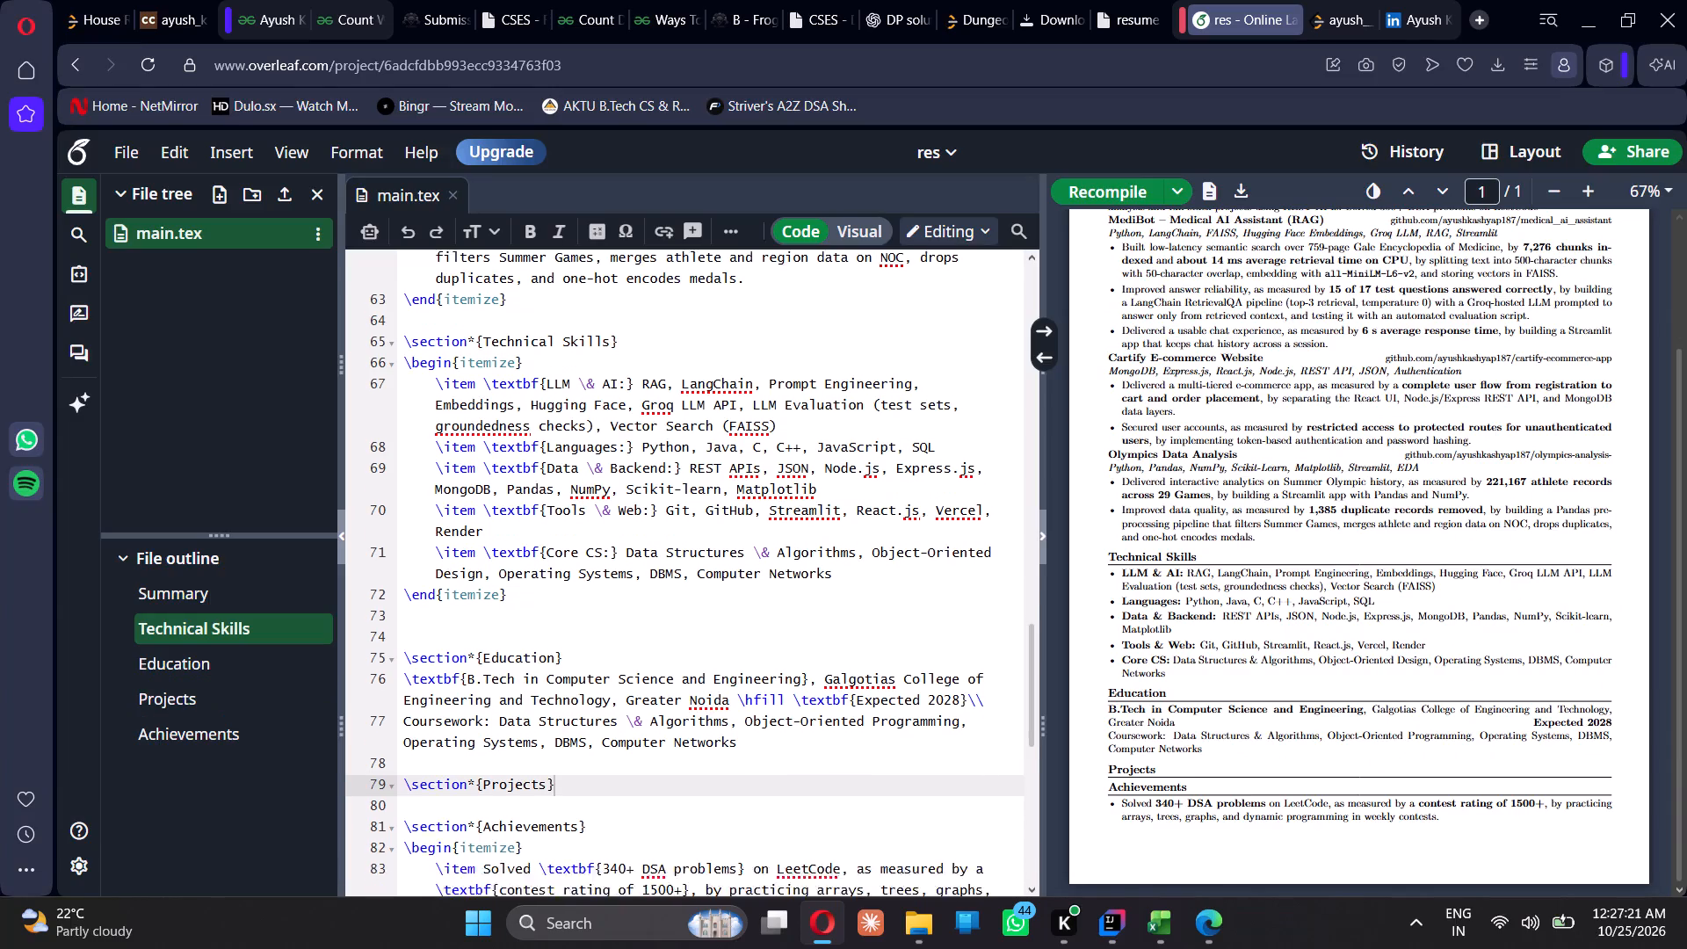
# Delete the word "Expected" before 2028 in the B.Tech line of the Education section, leaving only the year in bold.
pyautogui.scroll(-1, 854, 731)
pyautogui.click(929, 686)
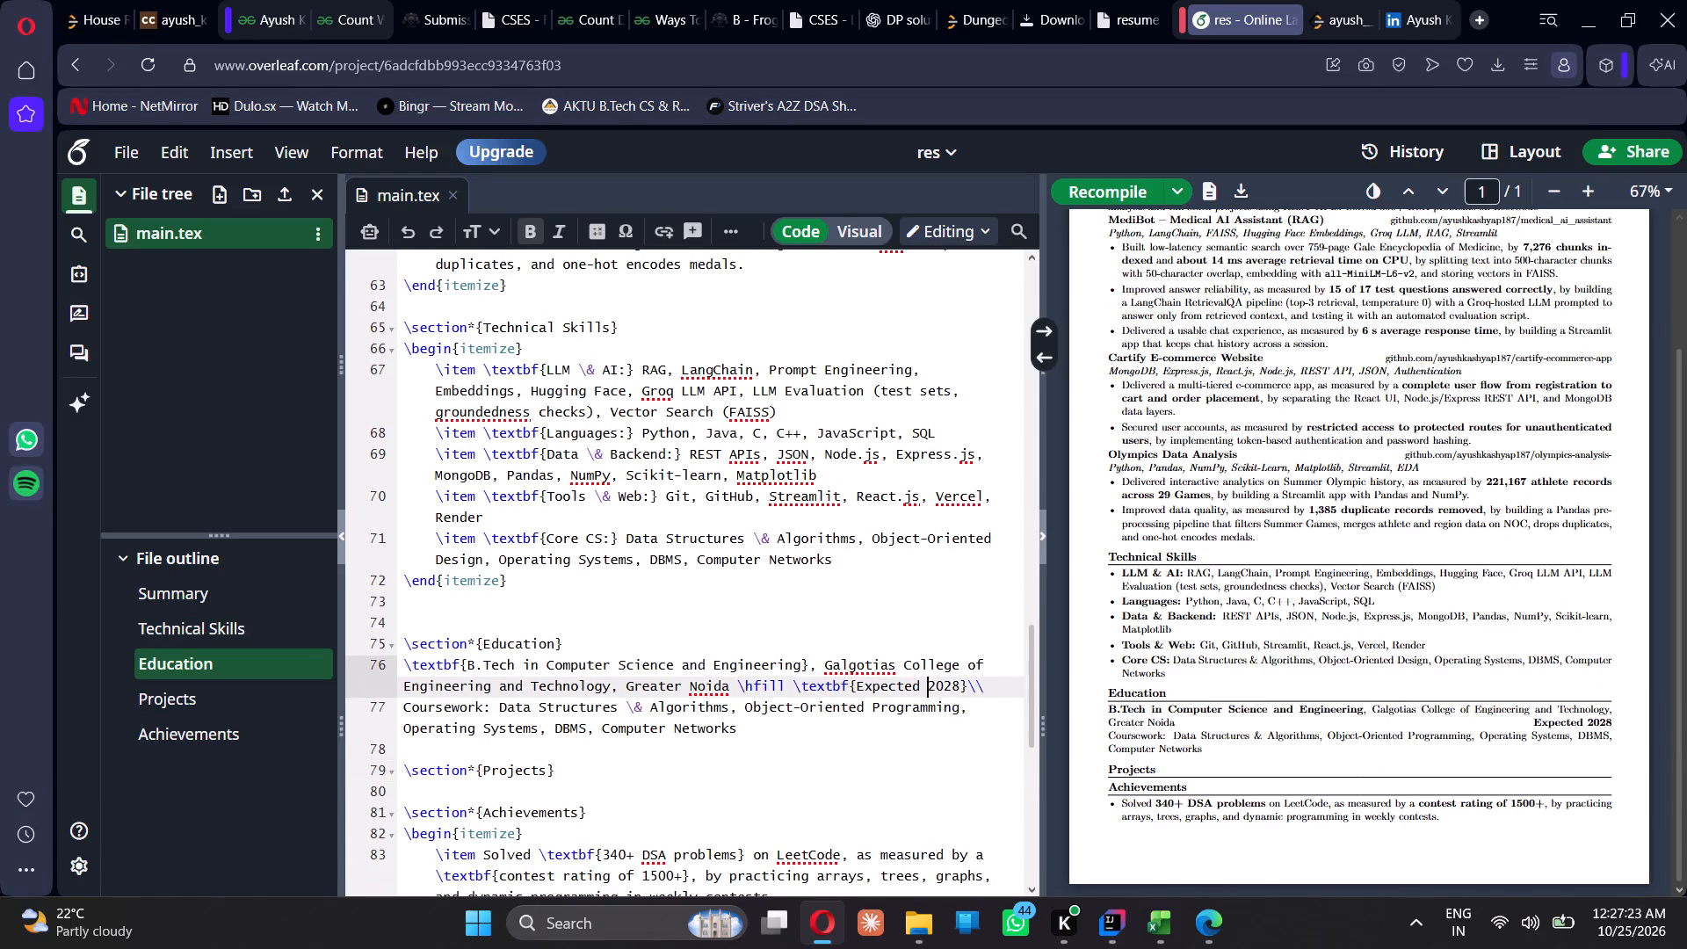
pyautogui.press('BackSpace')
pyautogui.press('BackSpace')
pyautogui.press('BackSpace')
pyautogui.press('BackSpace')
pyautogui.press('BackSpace')
pyautogui.press('BackSpace')
pyautogui.press('BackSpace')
pyautogui.press('BackSpace')
pyautogui.press('BackSpace')
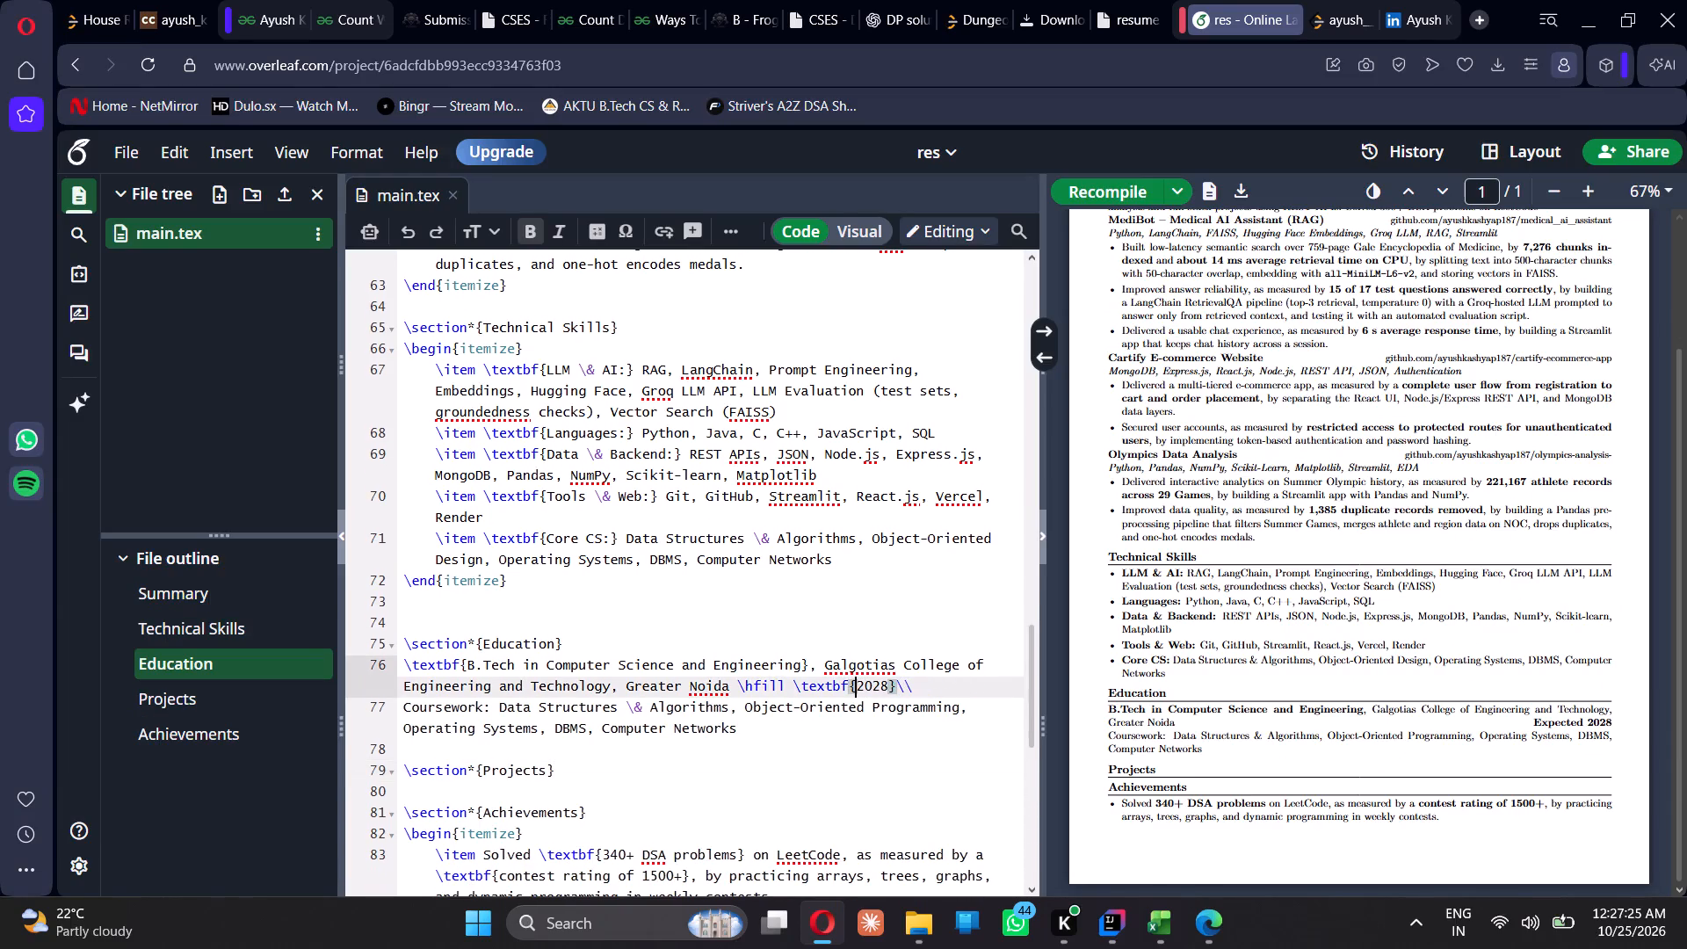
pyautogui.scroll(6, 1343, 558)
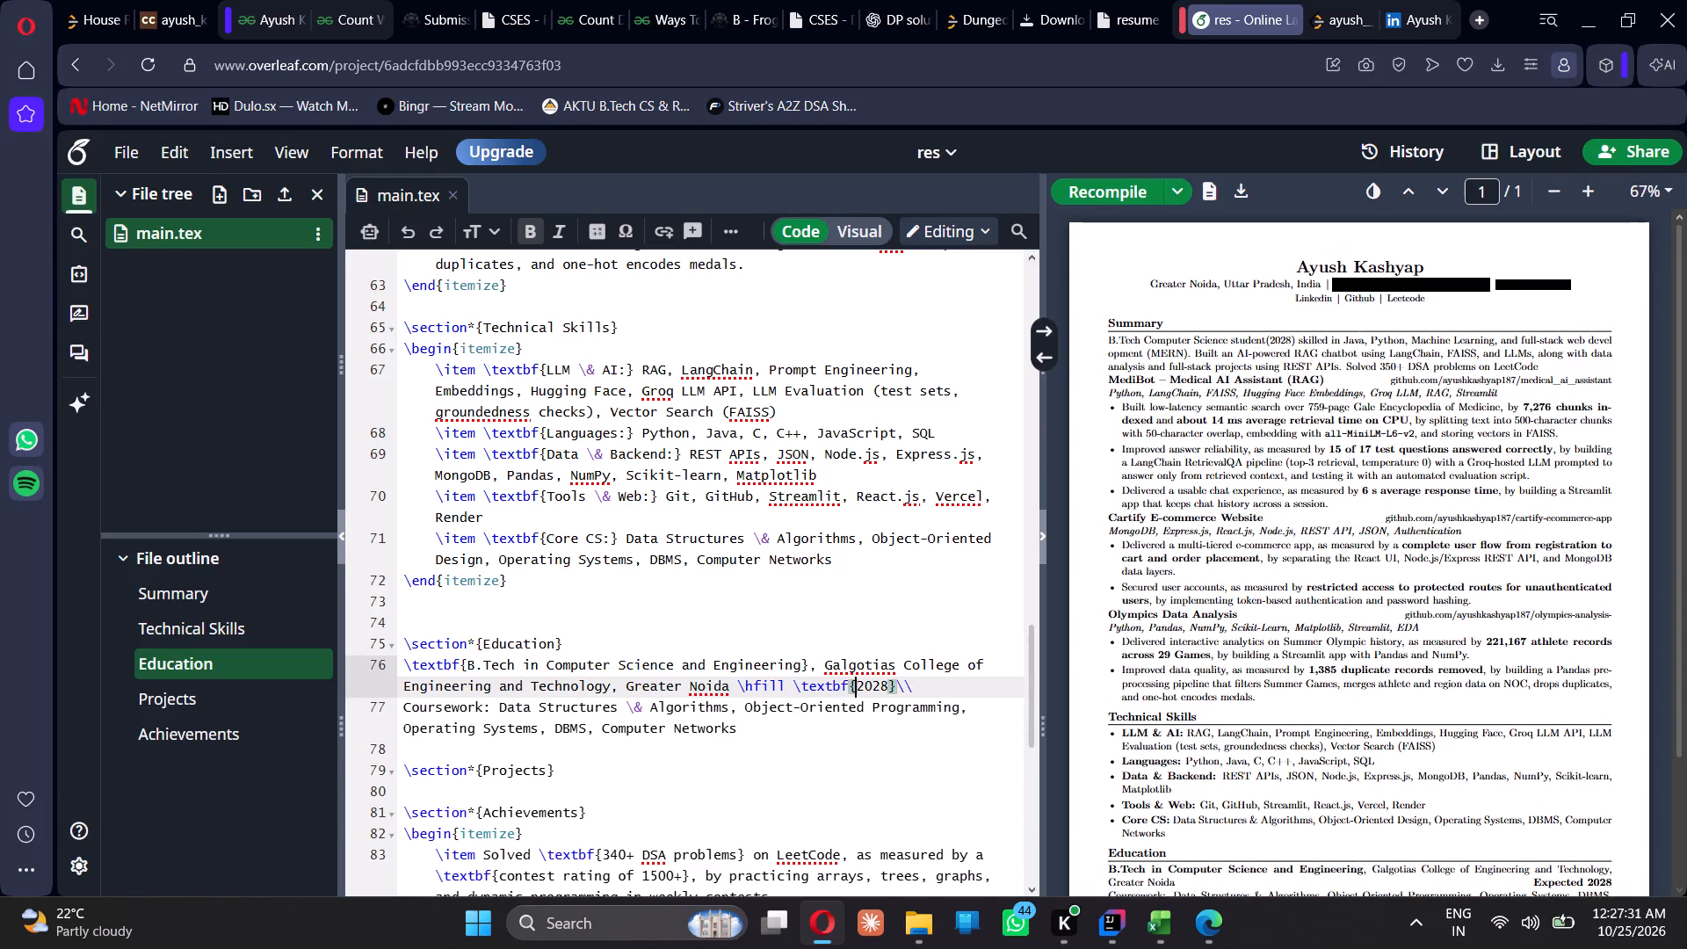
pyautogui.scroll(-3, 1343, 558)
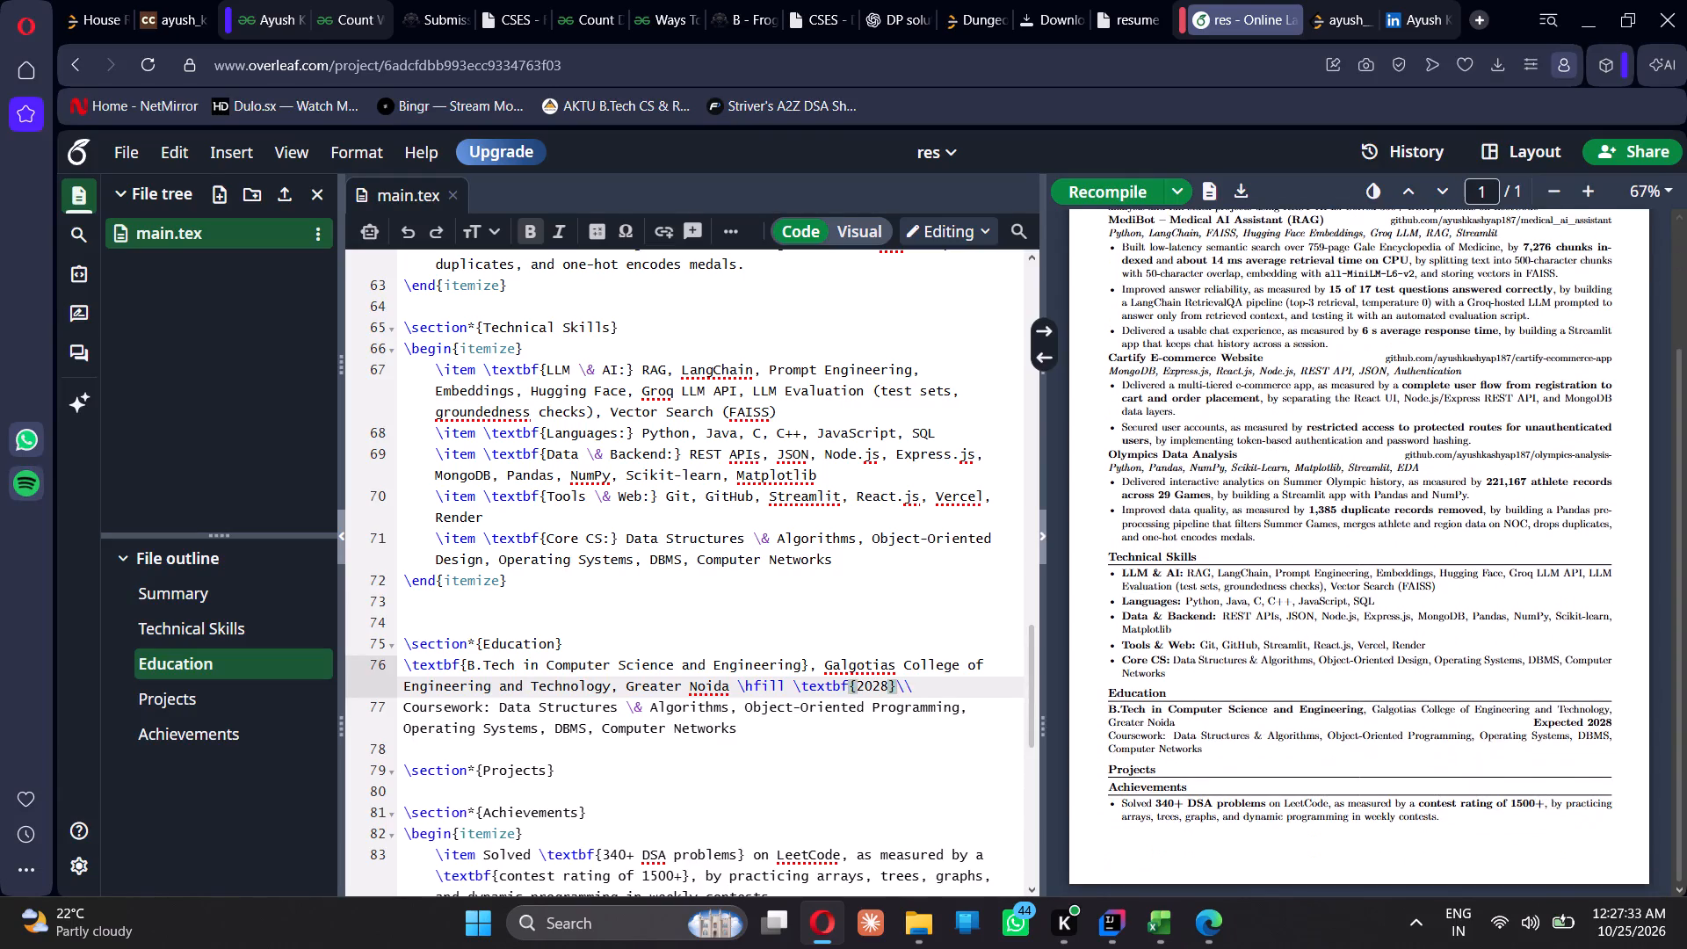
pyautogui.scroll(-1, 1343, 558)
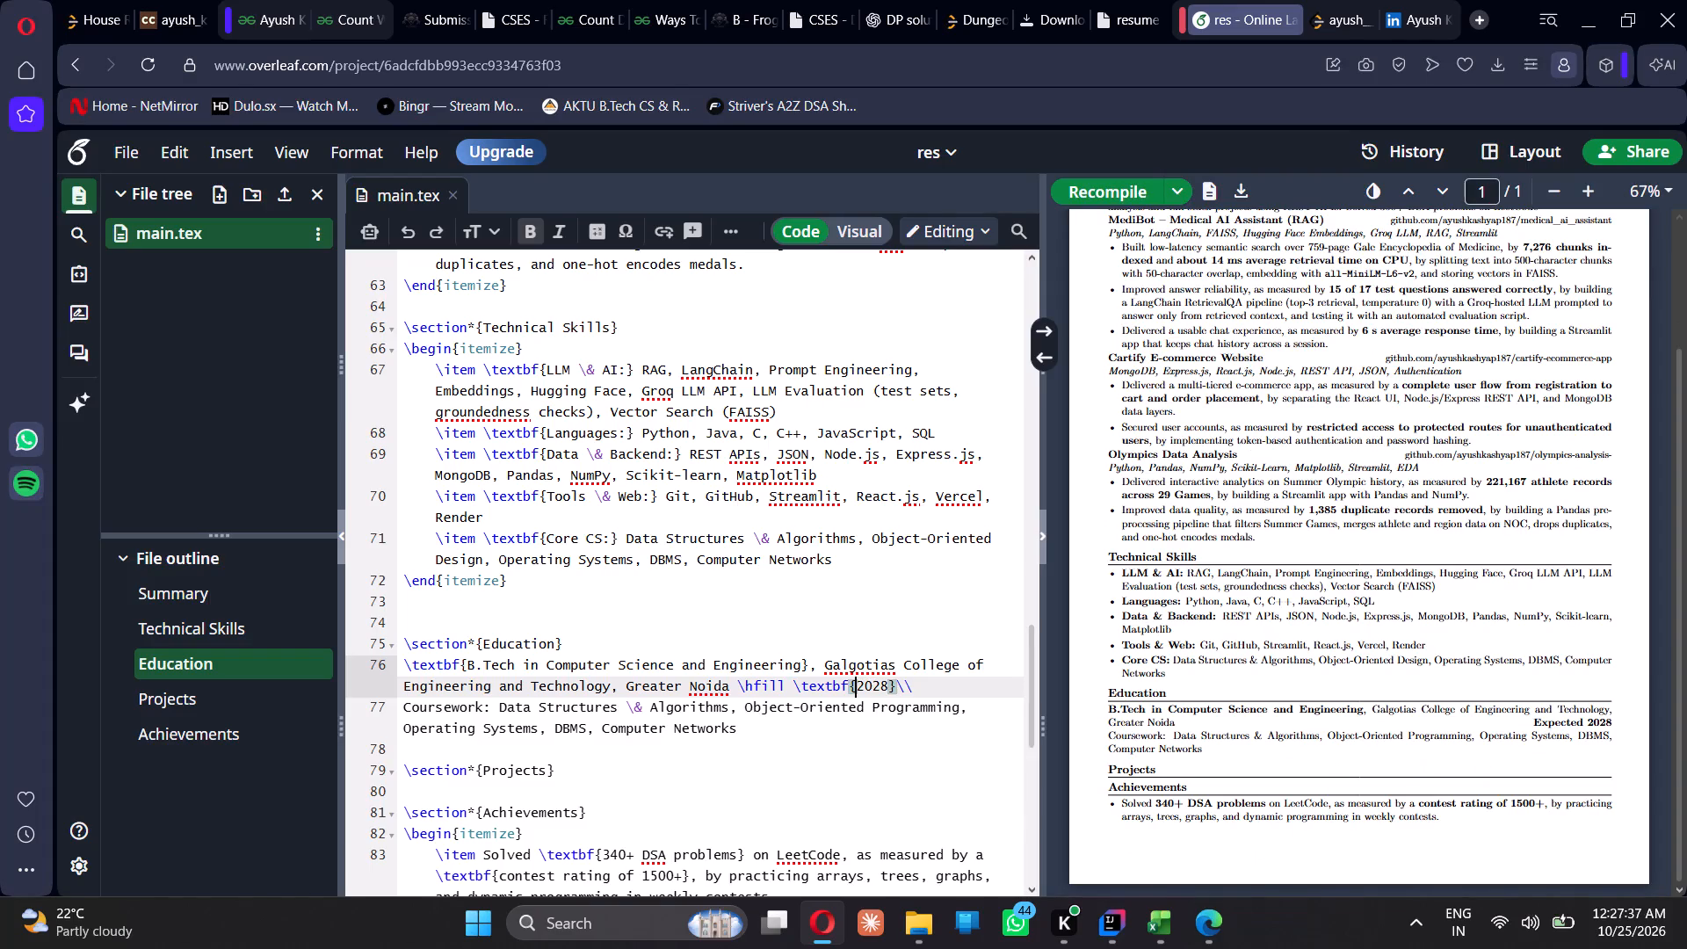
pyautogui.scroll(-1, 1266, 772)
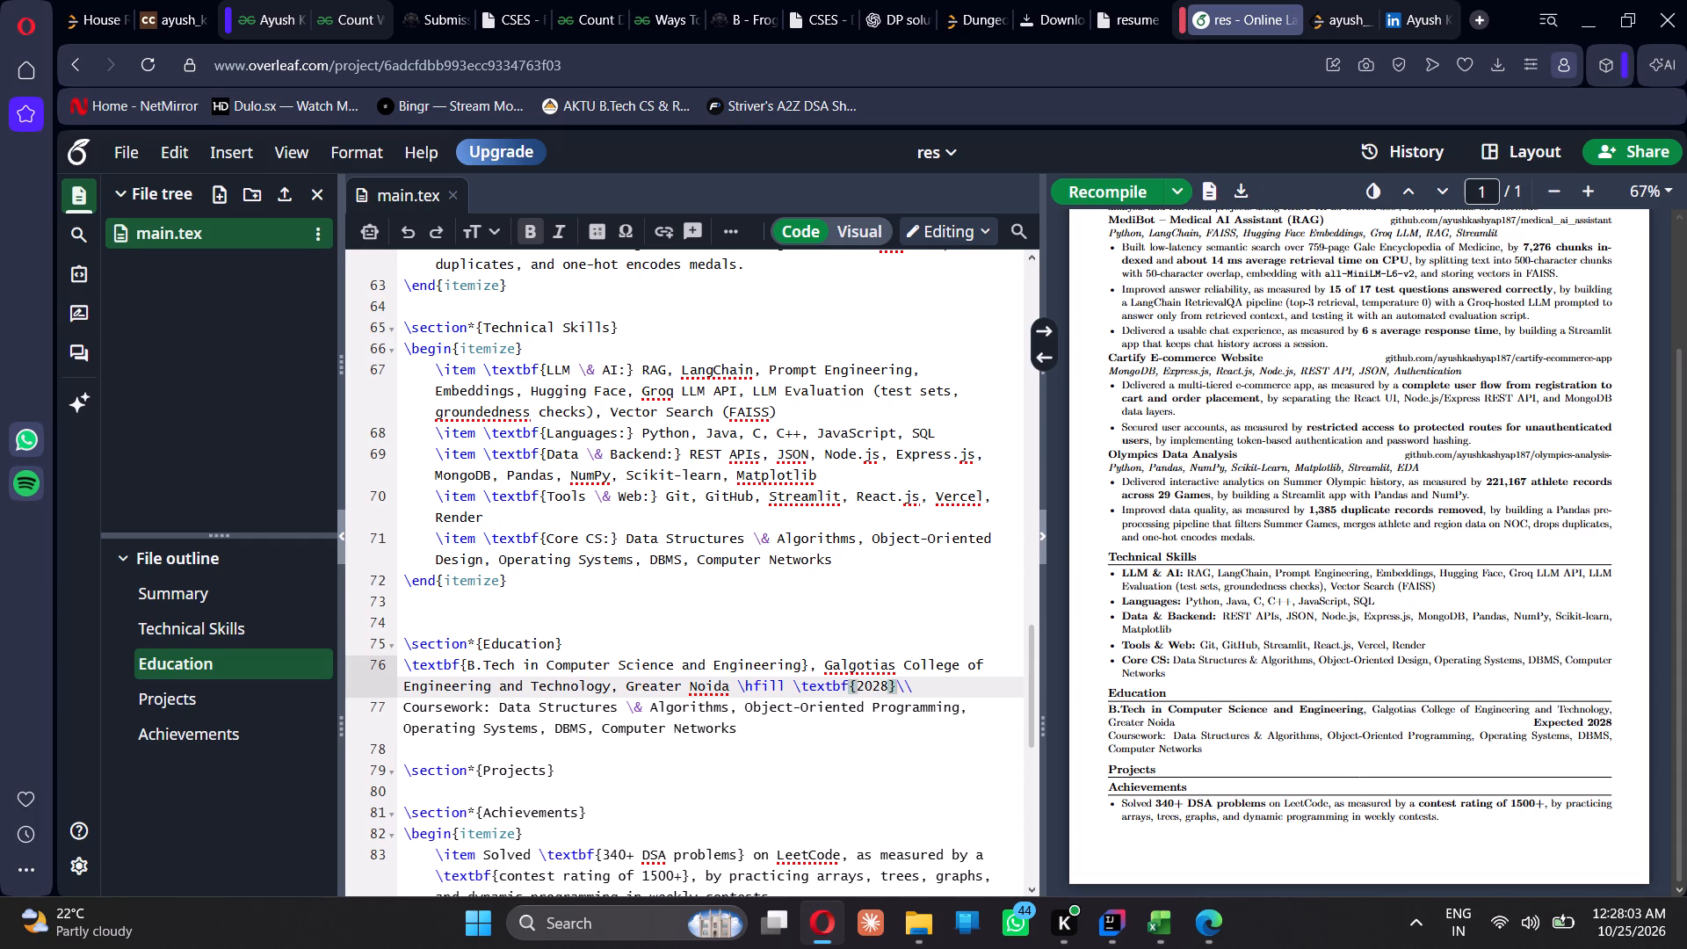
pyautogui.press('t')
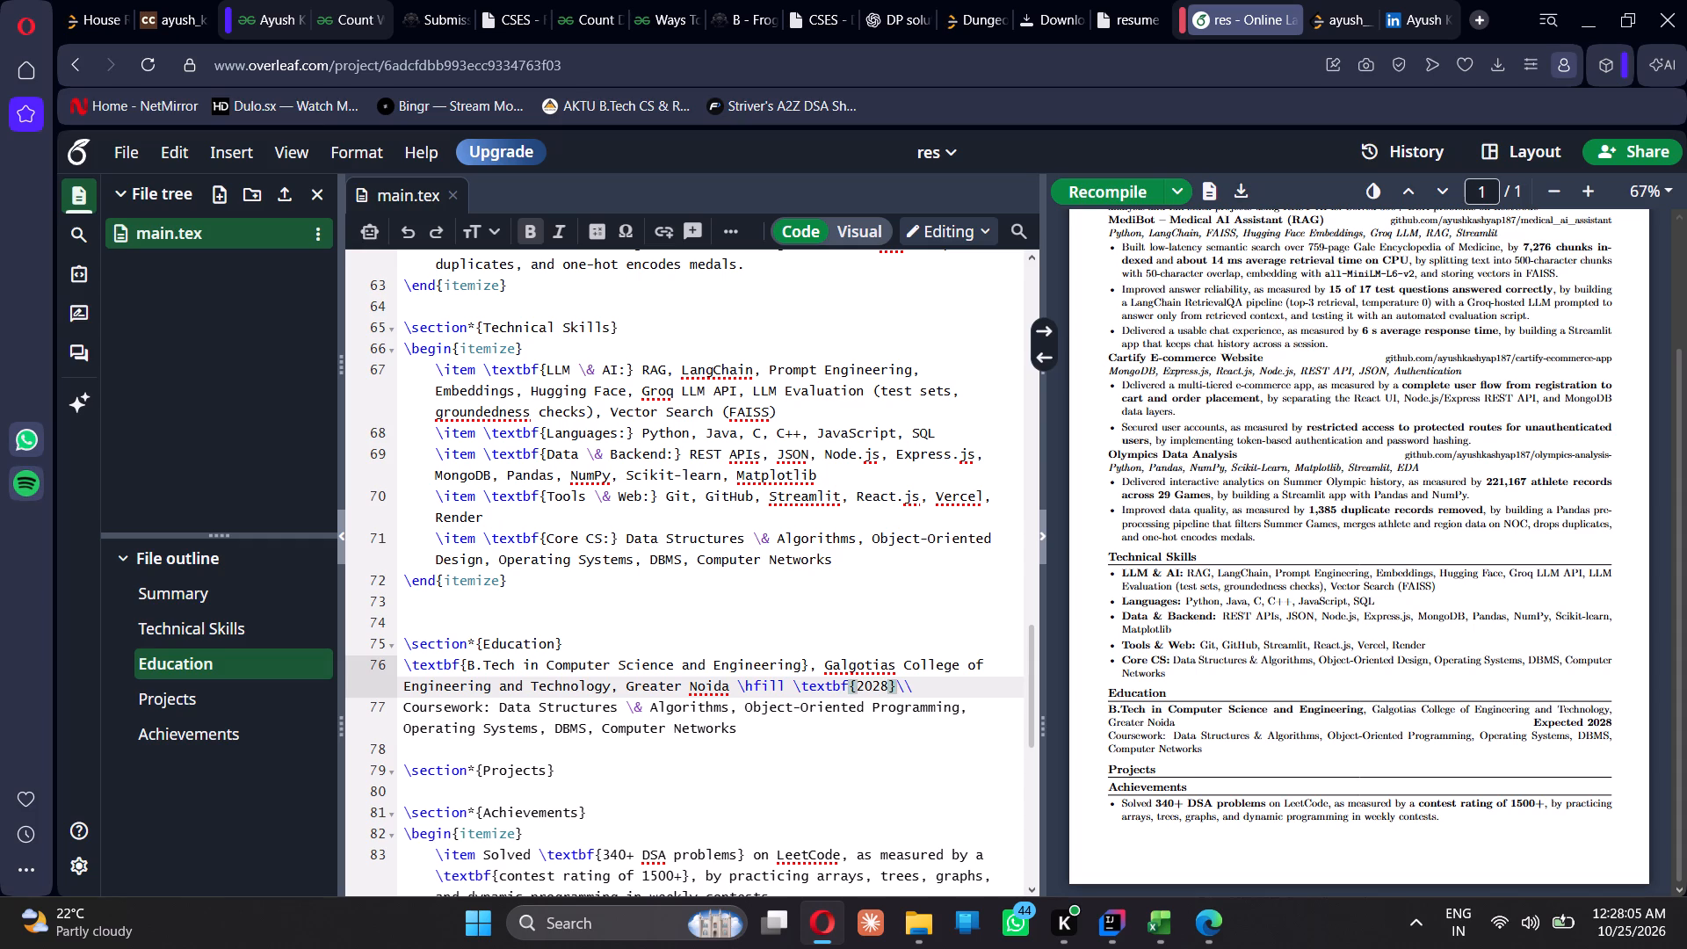